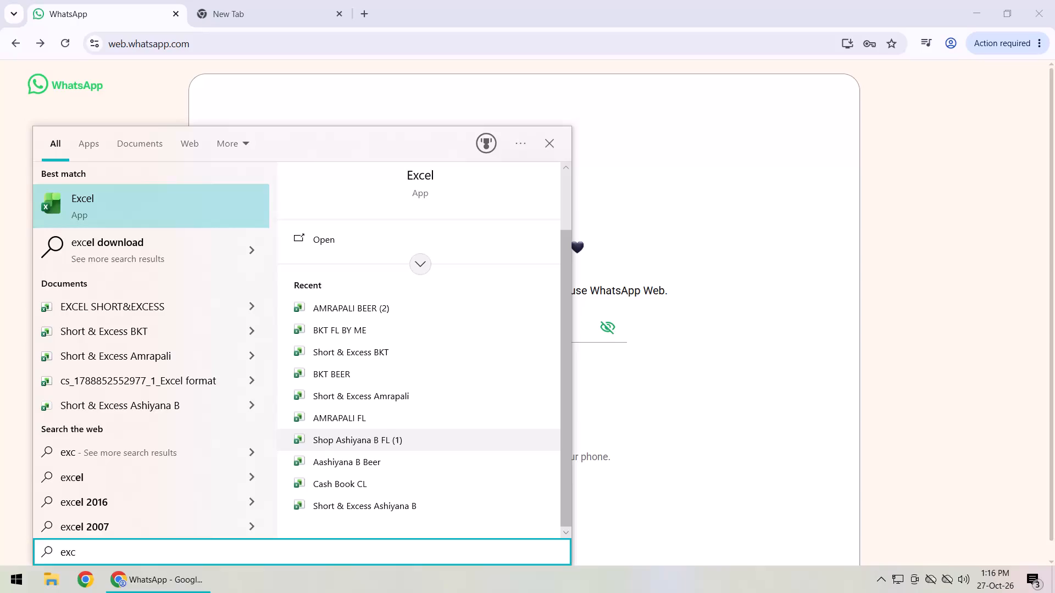
# Open the recent Excel workbook Shop Ashiyana B FL (1).
pyautogui.click(368, 441)
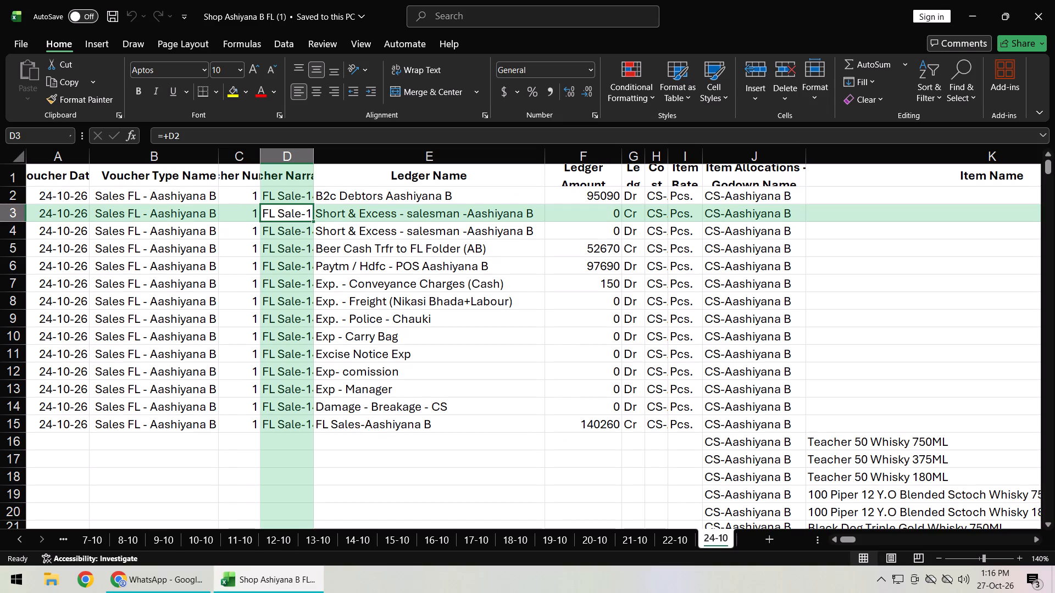
# Create a copy of the 24-10 sheet at the end of the same workbook.
pyautogui.rightClick(719, 544)
pyautogui.click(786, 396)
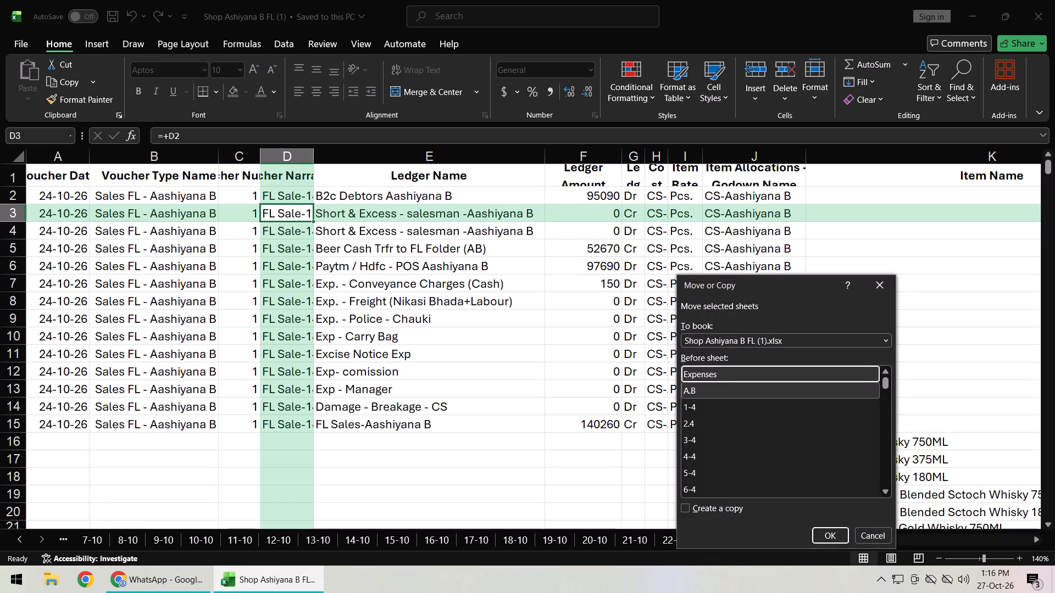
pyautogui.moveTo(882, 380); pyautogui.dragTo(884, 494)
pyautogui.click(715, 487)
pyautogui.click(713, 506)
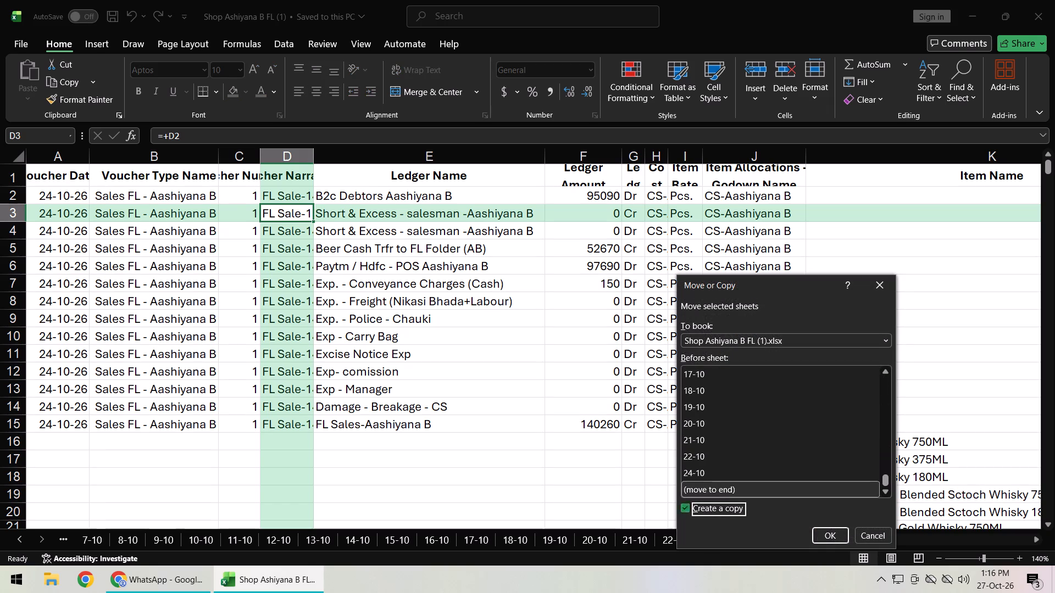
pyautogui.click(824, 533)
# Rename the copied sheet as 25-10.
pyautogui.doubleClick(728, 542)
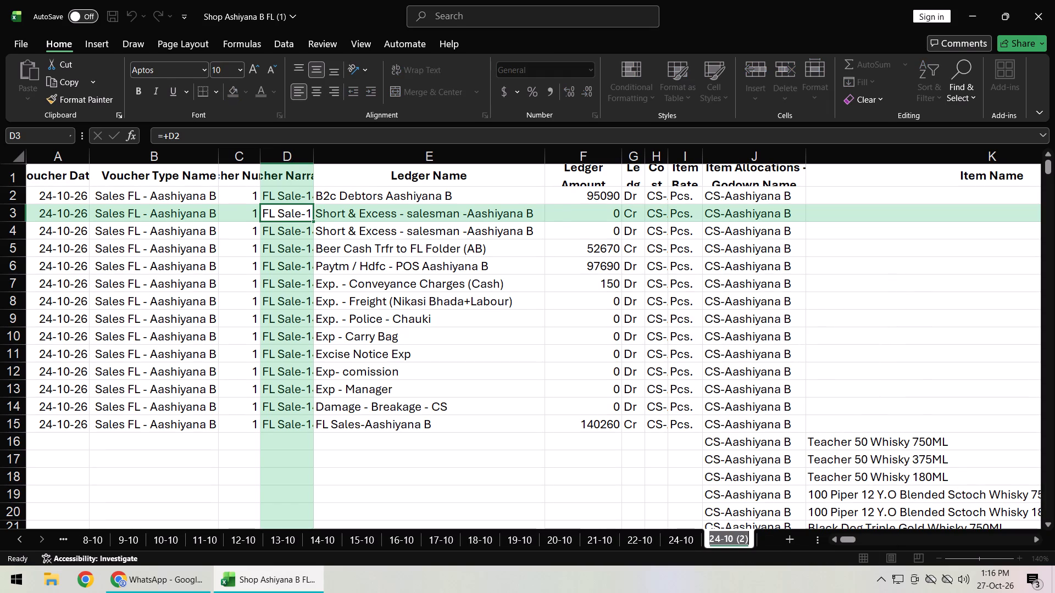
pyautogui.write('25-10')
pyautogui.press('Return')
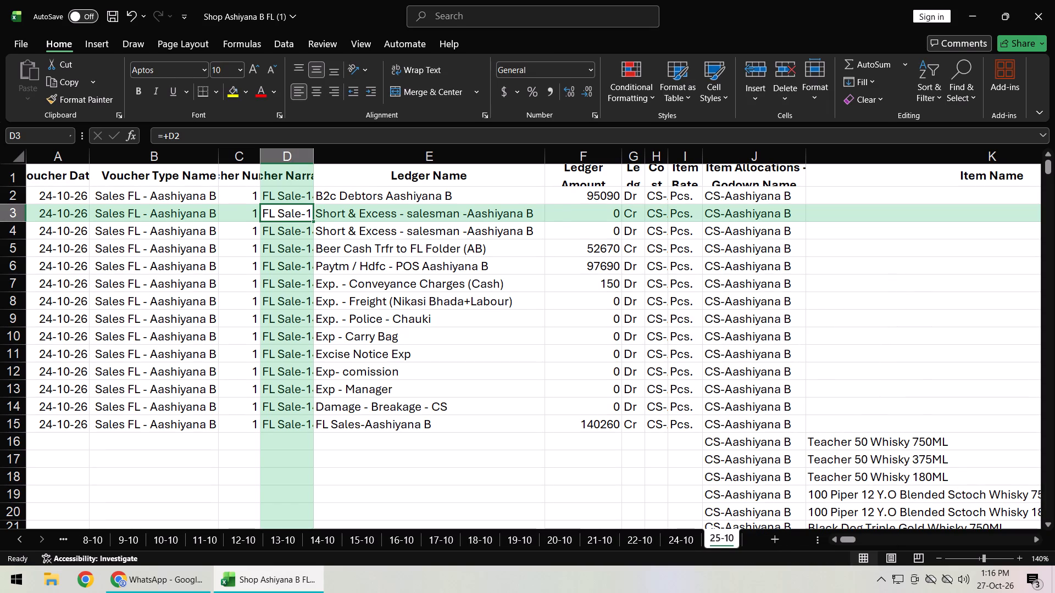
# Change the voucher date in cell A2 to 25-10-2026.
pyautogui.doubleClick(49, 198)
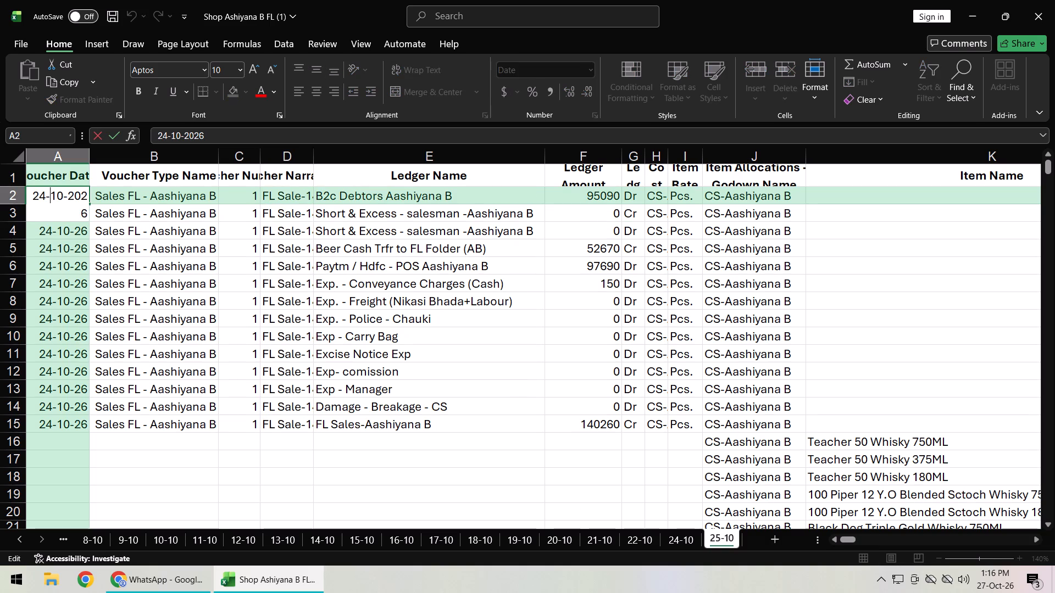
pyautogui.press('Left')
pyautogui.press('BackSpace')
pyautogui.press('5')
pyautogui.press('Return')
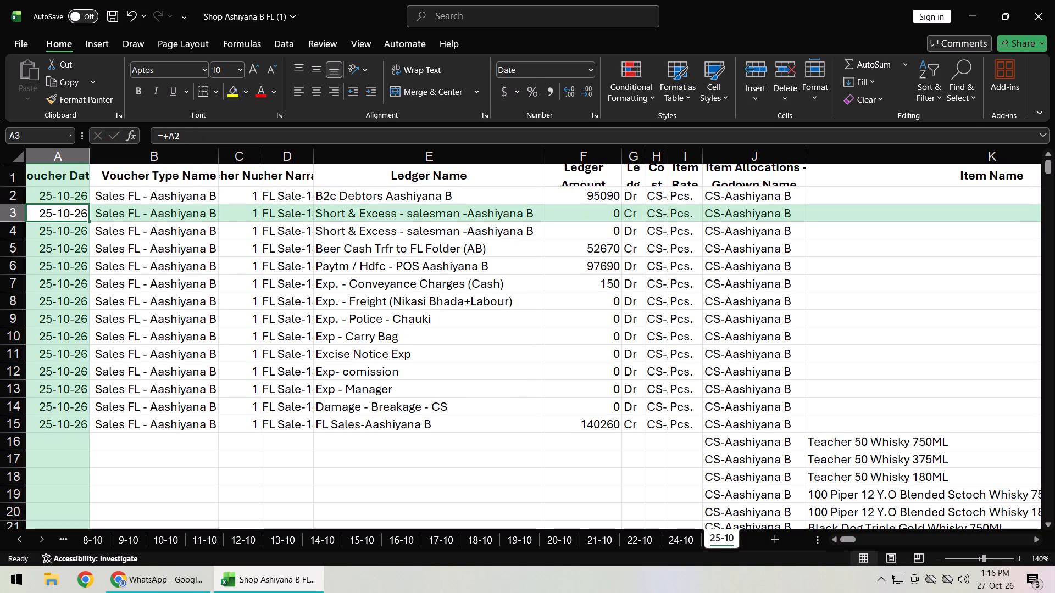
# Set the ledger amounts in F3 to F8 to 0, from Short & Excess down to Exp. - Freight.
pyautogui.press('Right')
pyautogui.press('Right')
pyautogui.press('Right')
pyautogui.press('Right')
pyautogui.press('Right')
pyautogui.press('0')
pyautogui.press('Return')
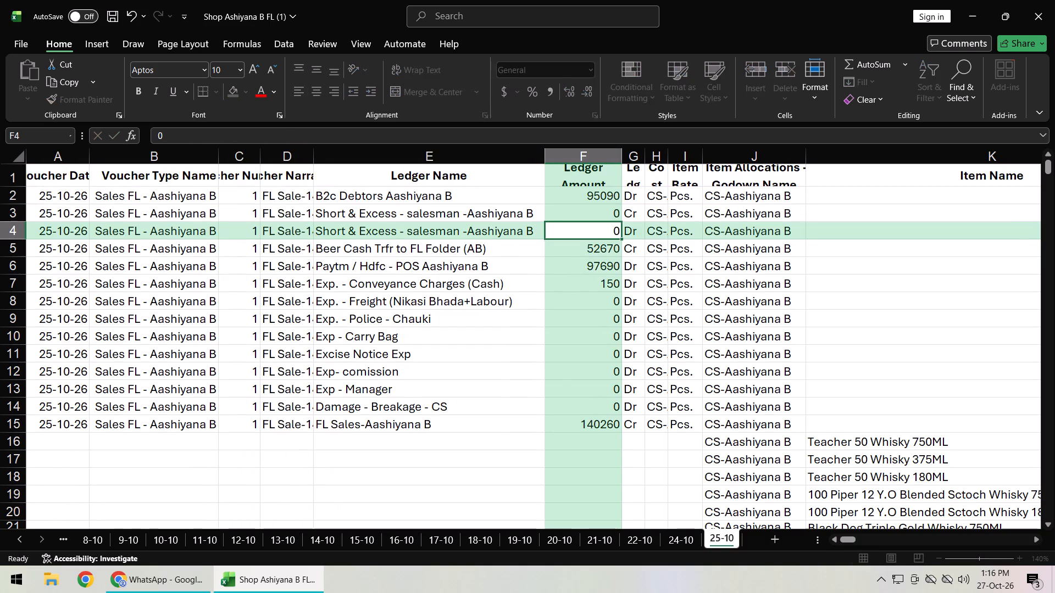
pyautogui.write('00')
pyautogui.press('Return')
pyautogui.press('0')
pyautogui.press('Return')
pyautogui.press('0')
pyautogui.press('Return')
pyautogui.press('0')
pyautogui.press('Return')
pyautogui.press('0')
pyautogui.press('Return')
# Copy the Closing stock N16:N476, without the total rows, and paste it as values only into the Opening column from L16.
pyautogui.press('Right')
pyautogui.press('Right')
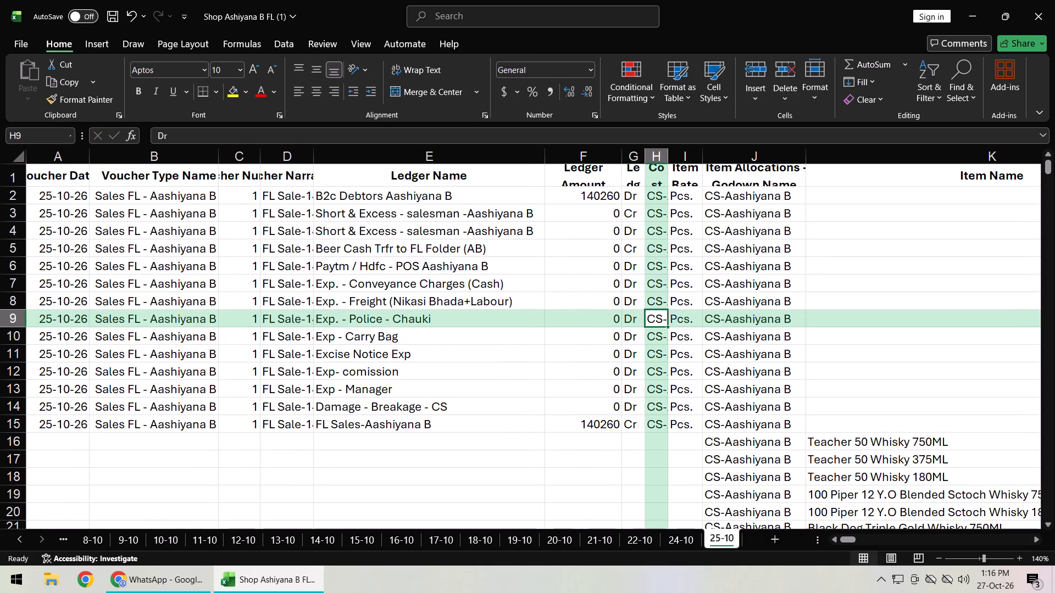
pyautogui.press('Right')
pyautogui.press('Right')
pyautogui.press('Right')
pyautogui.press('Right')
pyautogui.press('Right')
pyautogui.press('Right')
pyautogui.press('Right')
pyautogui.hotkey('ctrl', 'Left')
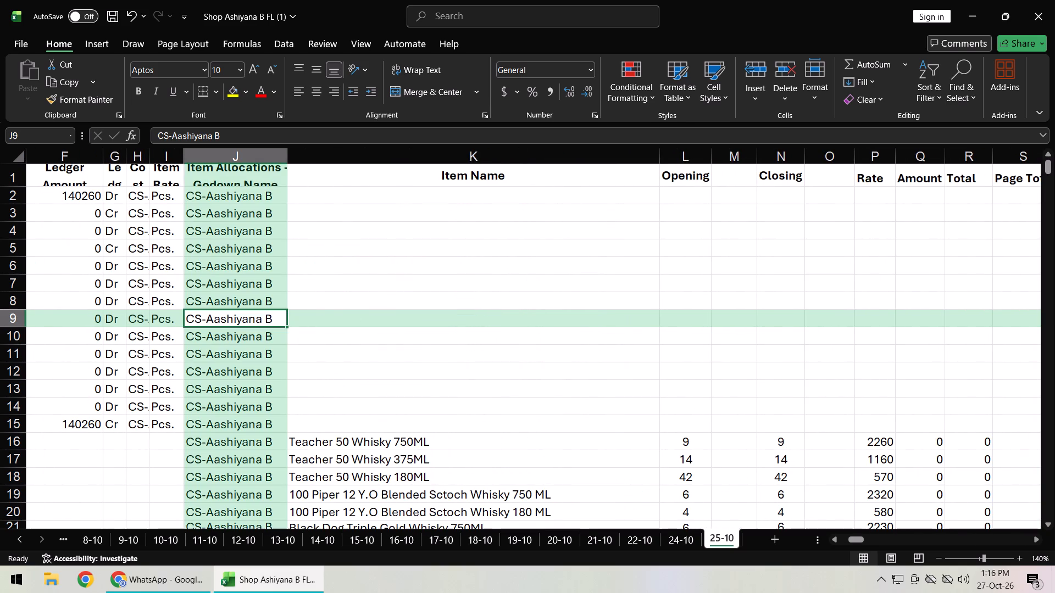
pyautogui.press('Right')
pyautogui.press('Right')
pyautogui.press('Right')
pyautogui.press('Right')
pyautogui.hotkey('ctrl', 'Down')
pyautogui.hotkey('ctrl', 'shift', 'Down')
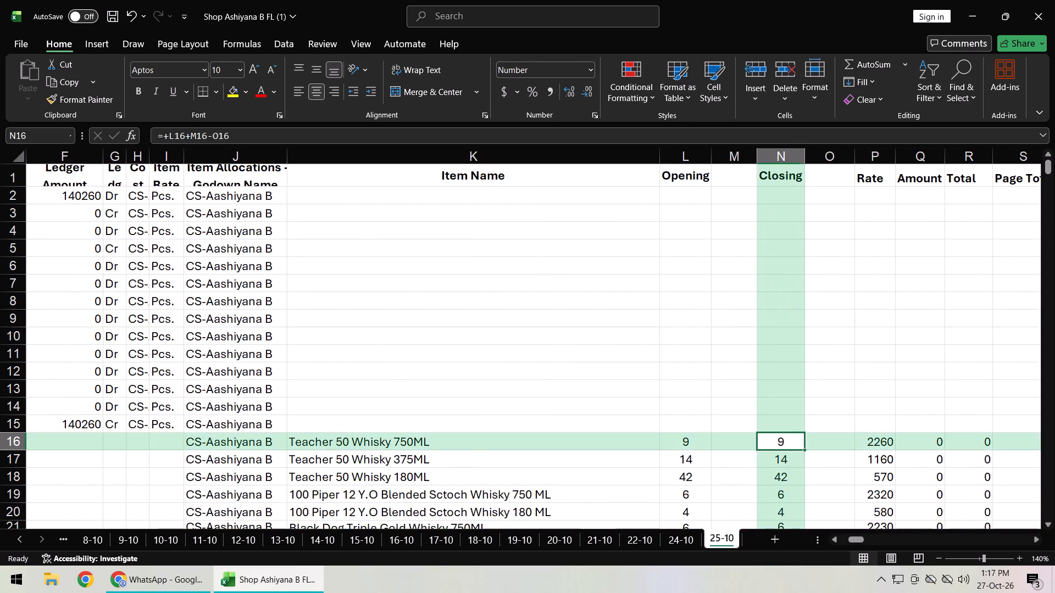
pyautogui.hotkey('shift', 'Up')
pyautogui.hotkey('shift', 'Up')
pyautogui.hotkey('ctrl', 'c')
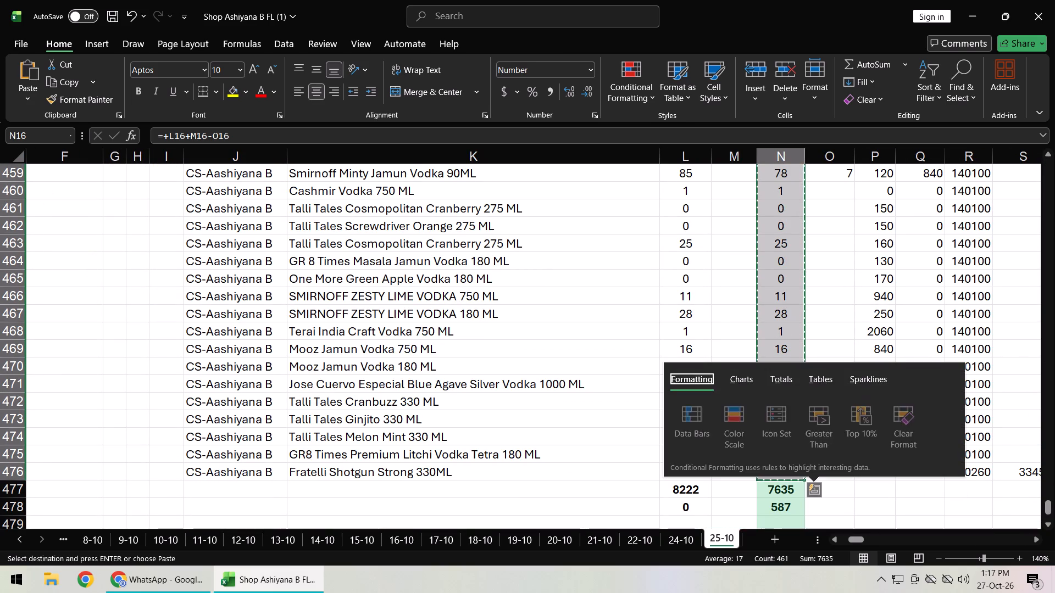
pyautogui.press('Left')
pyautogui.press('Escape')
pyautogui.press('Left')
pyautogui.press('Left')
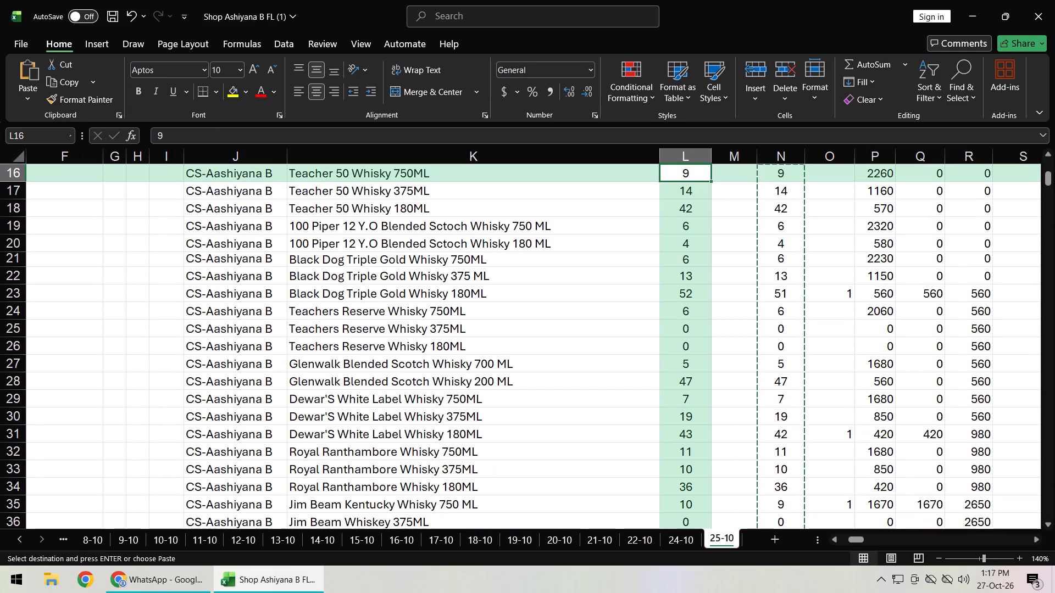
pyautogui.hotkey('ctrl', 'alt', 'v')
pyautogui.press('v')
pyautogui.press('Return')
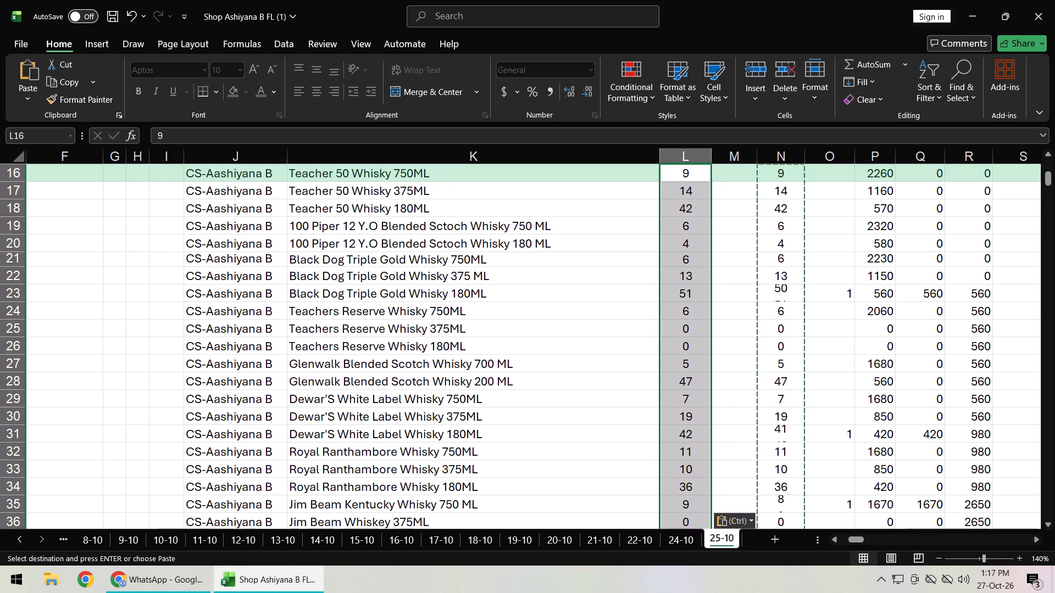
# Clear all of the previous day's sold quantities in column O from O16 downward.
pyautogui.press('Right')
pyautogui.press('Right')
pyautogui.press('Right')
pyautogui.hotkey('ctrl', 'shift', 'Down')
pyautogui.hotkey('ctrl', 'shift', 'Down')
pyautogui.hotkey('ctrl', 'shift', 'Down')
pyautogui.hotkey('ctrl', 'shift', 'Down')
pyautogui.hotkey('ctrl', 'shift', 'Down')
pyautogui.hotkey('ctrl', 'shift', 'Down')
pyautogui.hotkey('ctrl', 'shift', 'Down')
pyautogui.hotkey('ctrl', 'shift', 'Down')
pyautogui.hotkey('ctrl', 'shift', 'Down')
pyautogui.hotkey('ctrl', 'shift', 'Down')
pyautogui.hotkey('ctrl', 'shift', 'Down')
pyautogui.hotkey('ctrl', 'shift', 'Down')
pyautogui.hotkey('ctrl', 'shift', 'Down')
pyautogui.hotkey('ctrl', 'shift', 'Down')
pyautogui.hotkey('ctrl', 'shift', 'Down')
pyautogui.hotkey('ctrl', 'shift', 'Down')
pyautogui.hotkey('ctrl', 'shift', 'Down')
pyautogui.hotkey('ctrl', 'shift', 'Down')
pyautogui.hotkey('ctrl', 'shift', 'Down')
pyautogui.hotkey('ctrl', 'shift', 'Down')
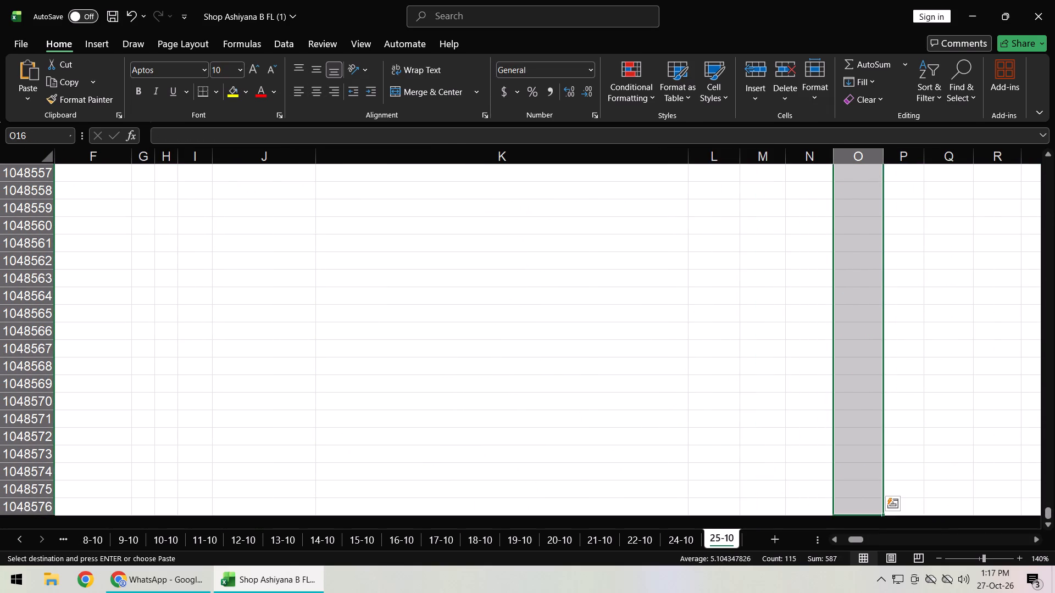
pyautogui.hotkey('ctrl', 'Delete')
pyautogui.press('Left')
pyautogui.press('Right')
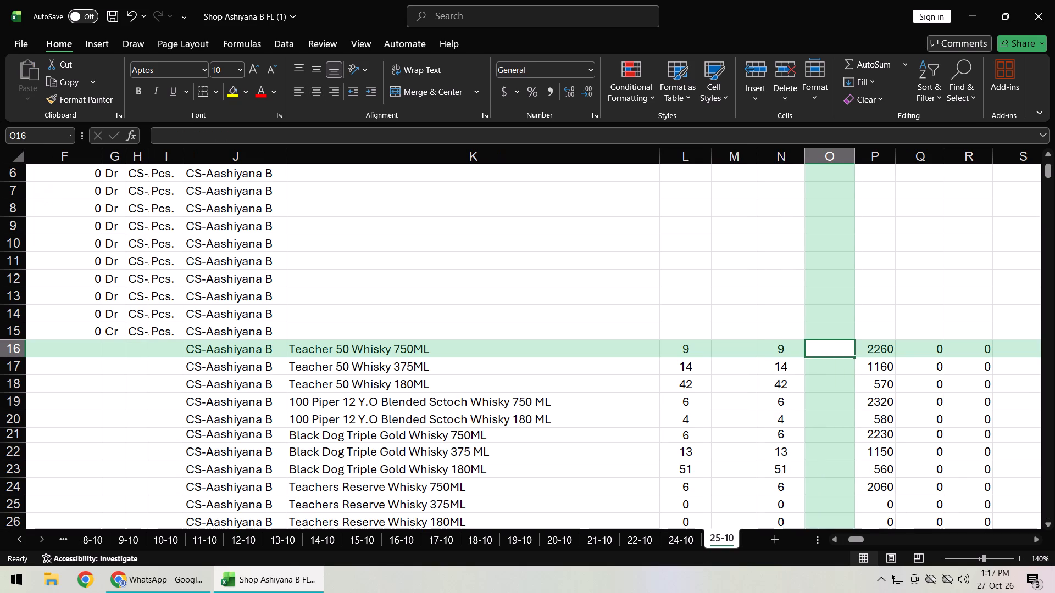
# Enter a sold quantity of 1 in column O for Black Dog Triple Gold Whisky 180ML.
pyautogui.press('Return')
pyautogui.press('Return')
pyautogui.press('Return')
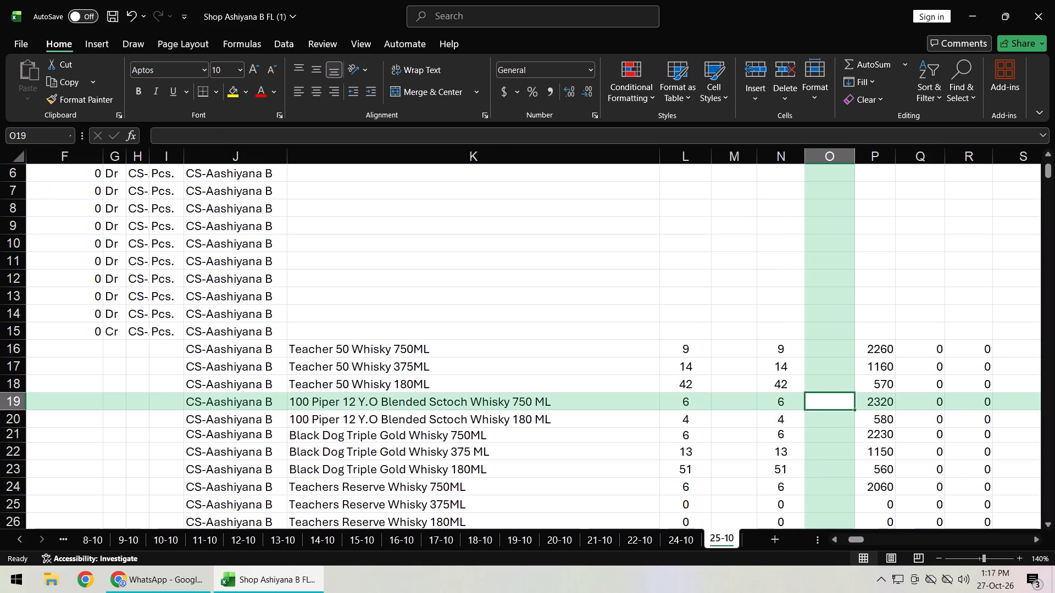
pyautogui.press('Return')
pyautogui.press('Return')
pyautogui.press('Return')
pyautogui.press('Return')
pyautogui.press('1')
pyautogui.press('Return')
# Enter received quantities 12, 24 and 48 in column M for Black & White Celebration Edition 750ML, 375ML and 180ML.
pyautogui.press('Return')
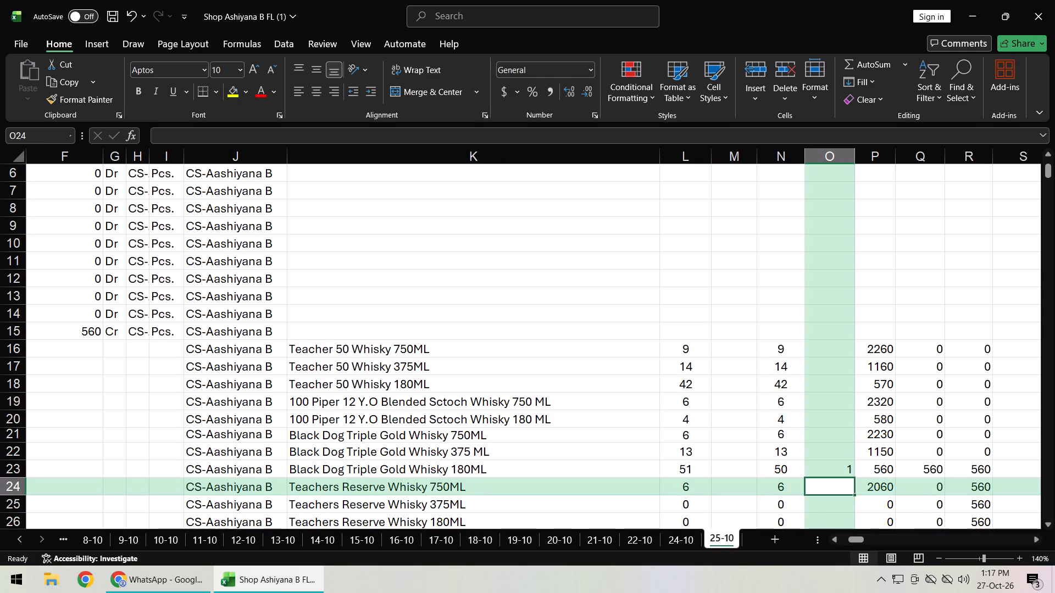
pyautogui.press('Return')
pyautogui.press('Return')
pyautogui.press('Return')
pyautogui.press('Return')
pyautogui.press('Return')
pyautogui.press('Return')
pyautogui.press('Return')
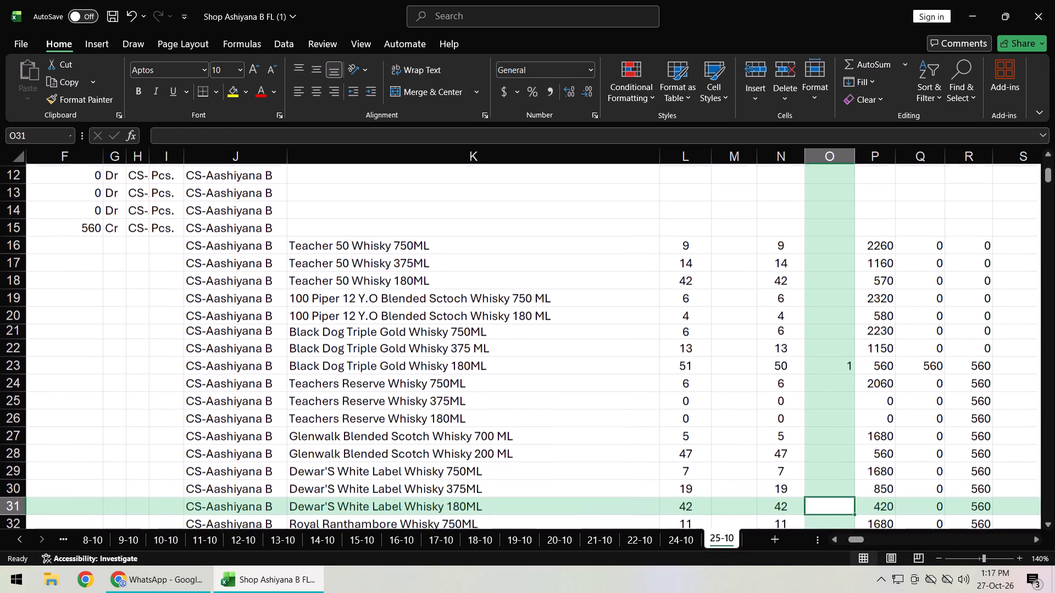
pyautogui.press('Return')
pyautogui.press('Return')
pyautogui.press('Return')
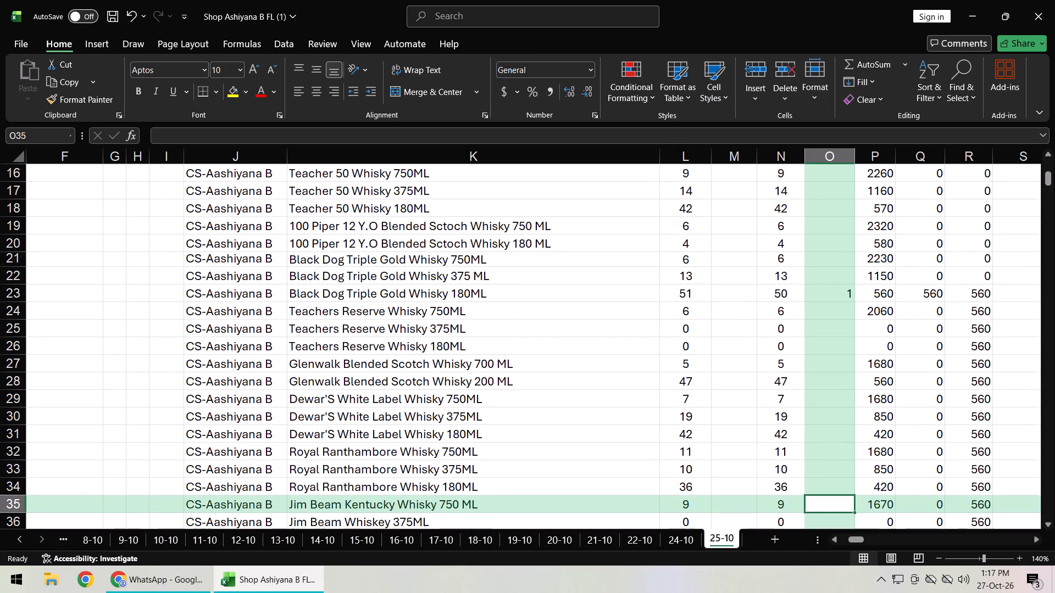
pyautogui.press('Return')
pyautogui.press('Return')
pyautogui.press('Return')
pyautogui.press('Left')
pyautogui.press('Left')
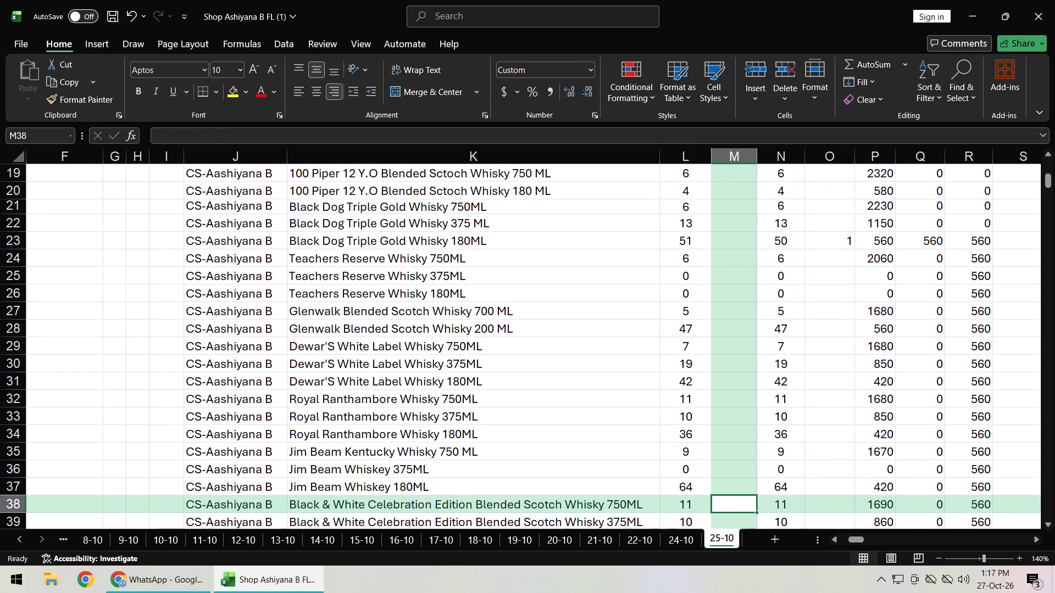
pyautogui.press('Left')
pyautogui.press('Right')
pyautogui.write('12')
pyautogui.press('Return')
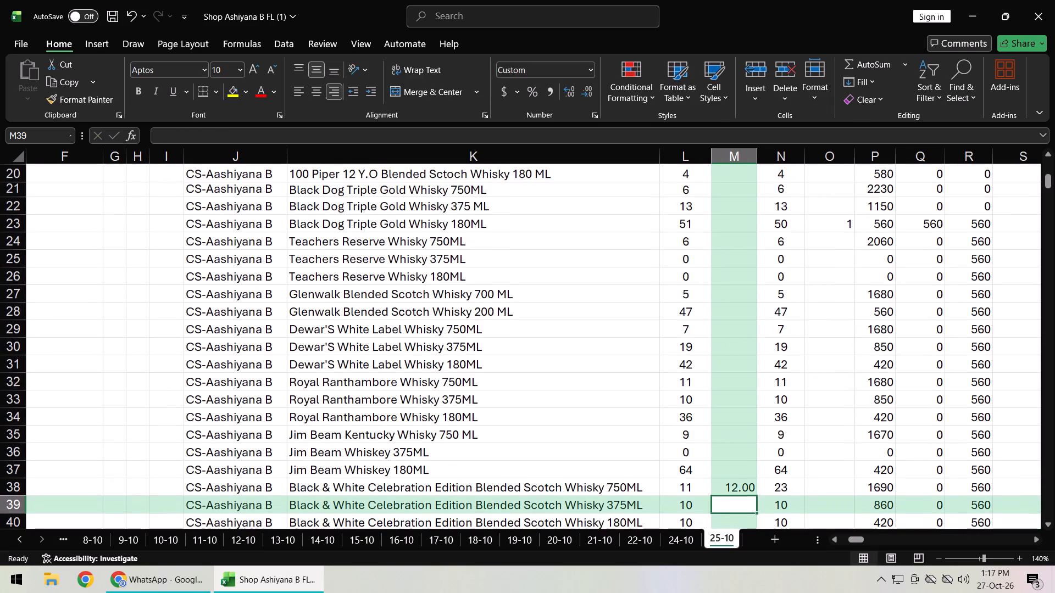
pyautogui.write('24')
pyautogui.press('Return')
pyautogui.write('48')
pyautogui.press('Return')
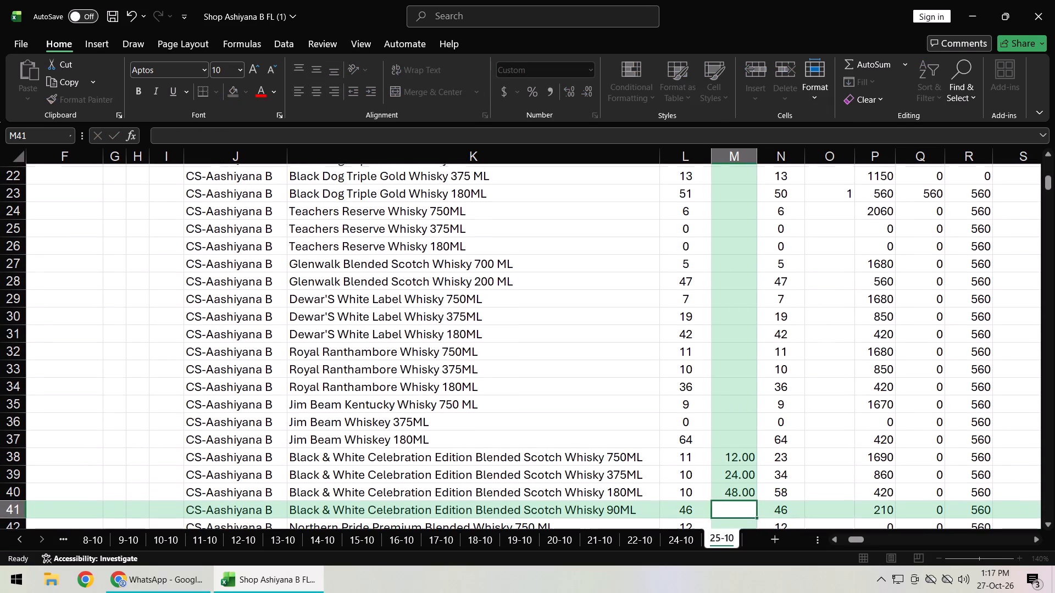
# Enter sold quantities 1, 1, 3 and 1 in column O for Black & White Celebration Edition 750ML, 375ML, 180ML and 90ML.
pyautogui.press('Right')
pyautogui.press('Right')
pyautogui.press('Up')
pyautogui.press('Up')
pyautogui.press('Up')
pyautogui.press('1')
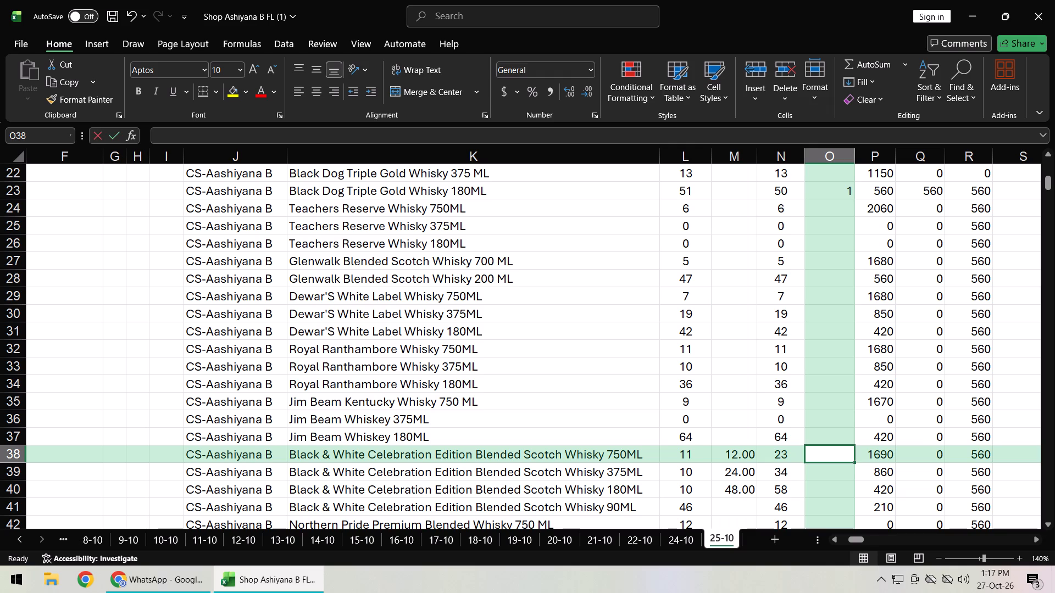
pyautogui.press('Return')
pyautogui.press('1')
pyautogui.press('Return')
pyautogui.press('3')
pyautogui.press('Return')
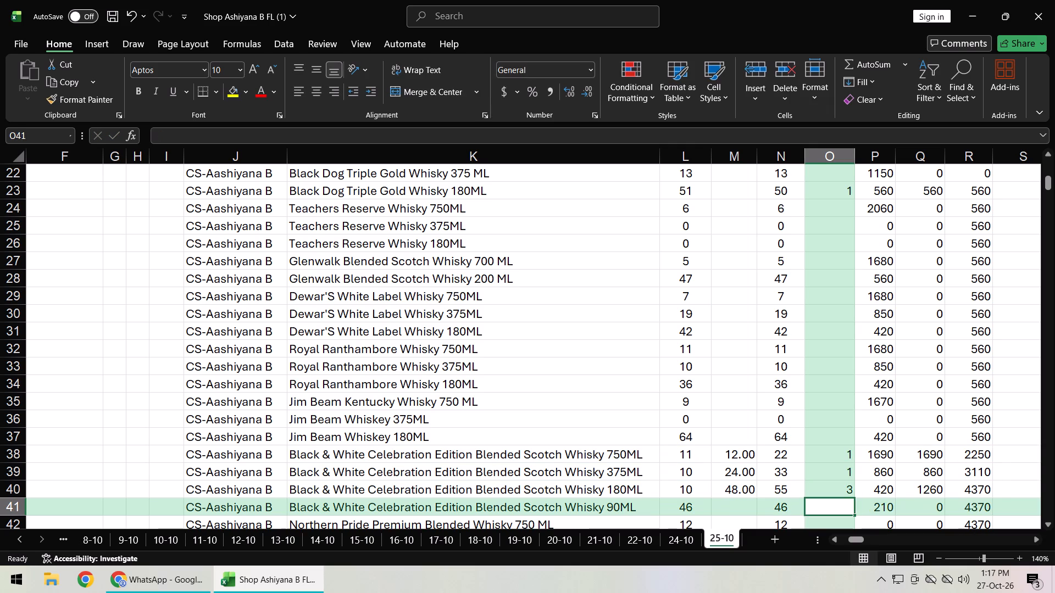
pyautogui.press('1')
pyautogui.press('Return')
# Enter sold quantities in column O: 2 for Northern Pride Premium 180 ML and 1 for 100 Pipers Deluxe 180 ML.
pyautogui.press('Return')
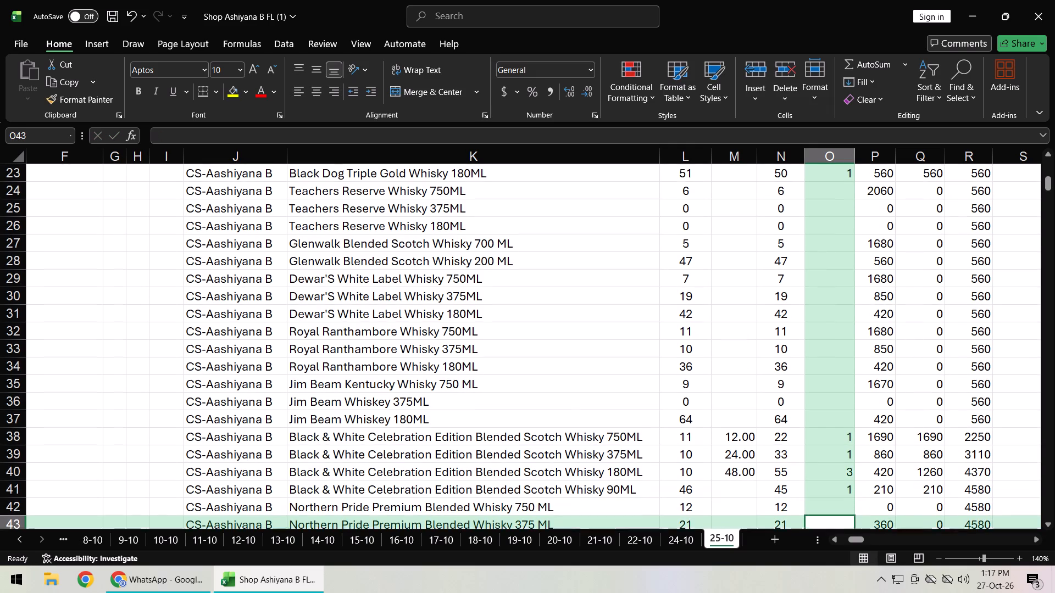
pyautogui.press('Return')
pyautogui.press('2')
pyautogui.press('Return')
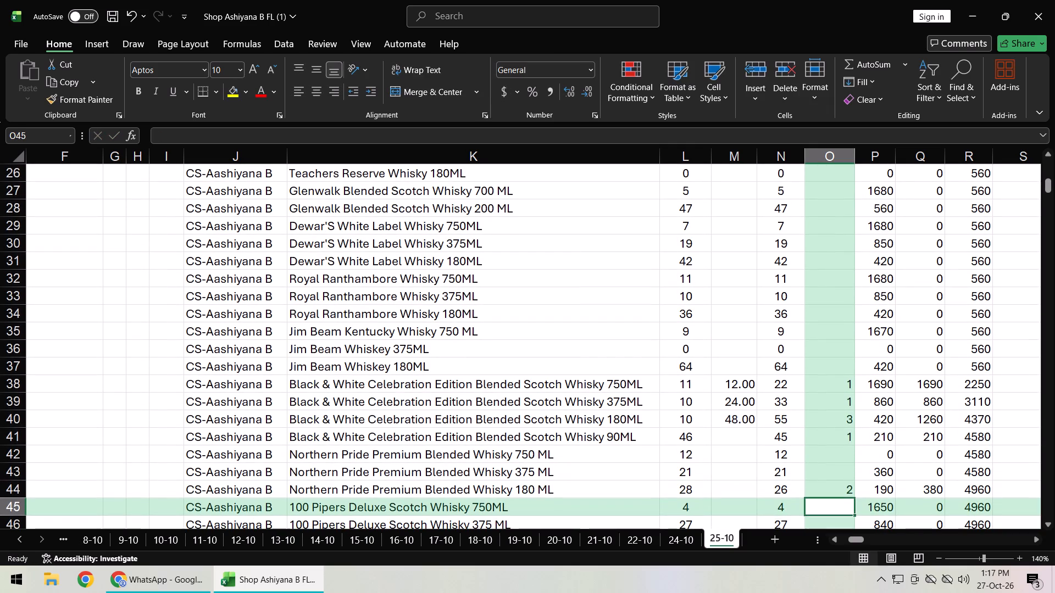
pyautogui.press('Return')
pyautogui.press('Return')
pyautogui.press('1')
pyautogui.press('Return')
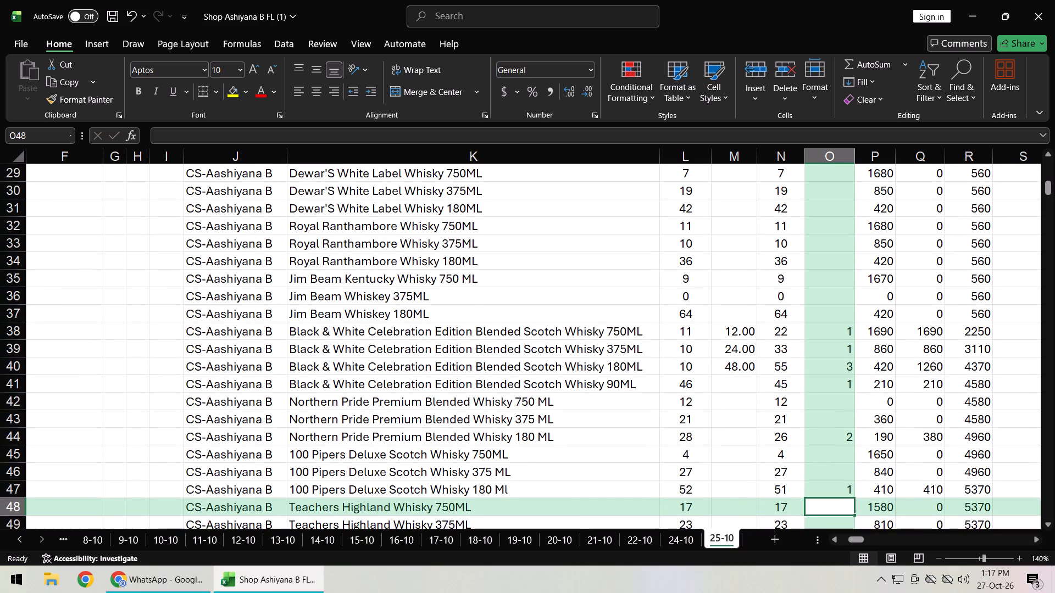
# Enter a sold quantity of 2 each in column O for Teachers Highland Whisky 375ML and 180ML.
pyautogui.press('Return')
pyautogui.press('2')
pyautogui.press('Return')
pyautogui.press('2')
pyautogui.press('Return')
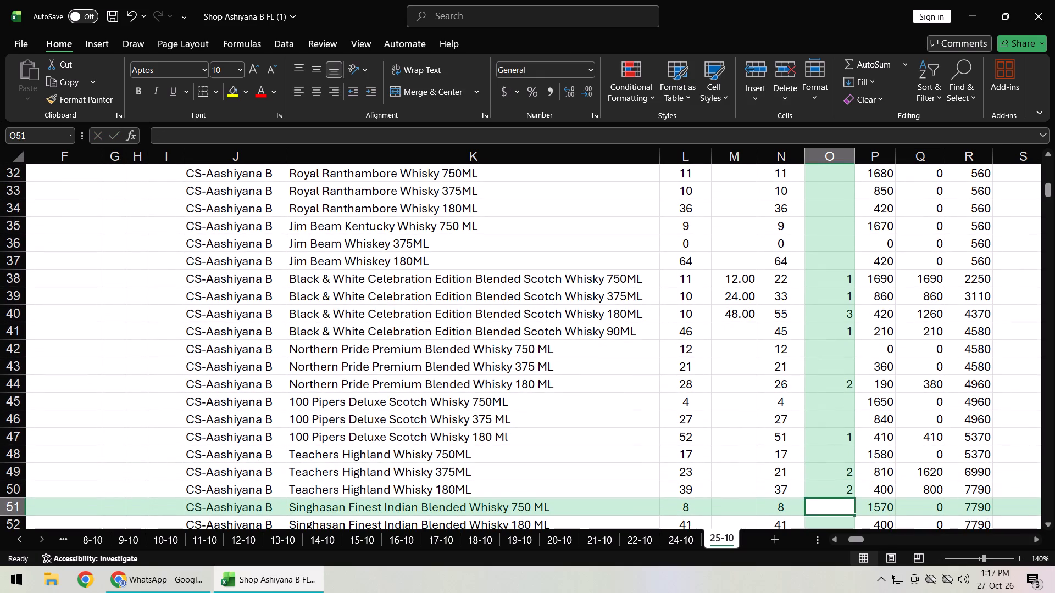
# Enter sold quantities 2, 2 and 1 in column O for Black Dog Centenary Whisky 375ML, 180ML and 90ML.
pyautogui.press('Return')
pyautogui.press('Return')
pyautogui.press('Return')
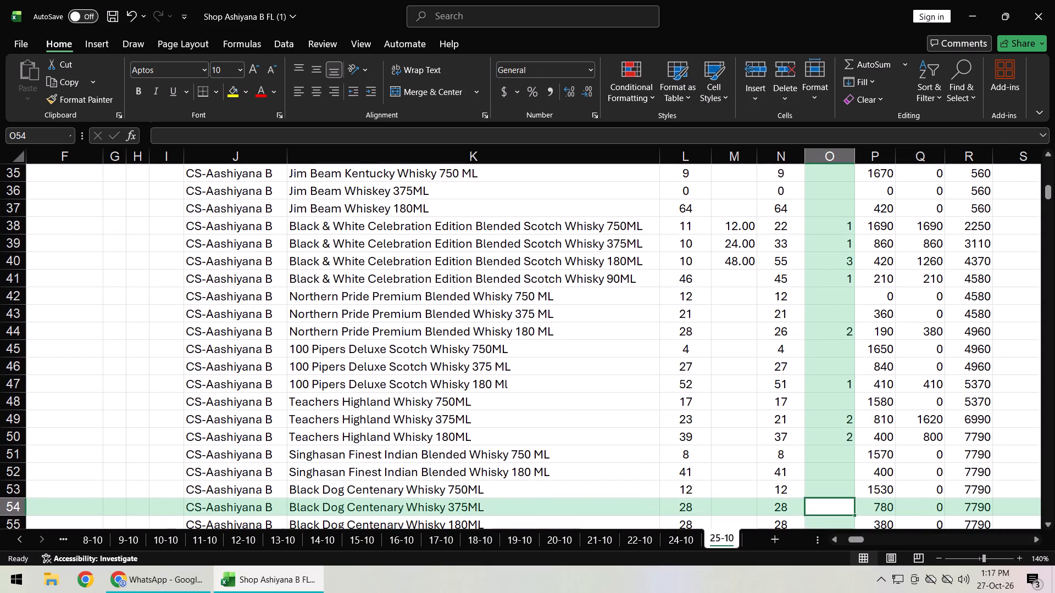
pyautogui.press('2')
pyautogui.press('Return')
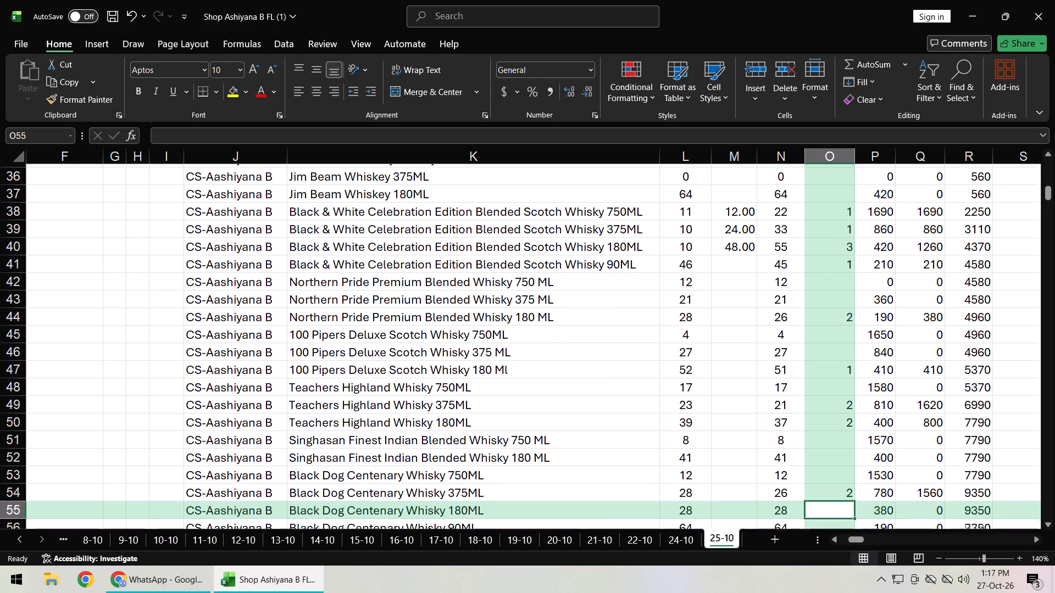
pyautogui.press('2')
pyautogui.press('Return')
pyautogui.press('1')
pyautogui.press('Return')
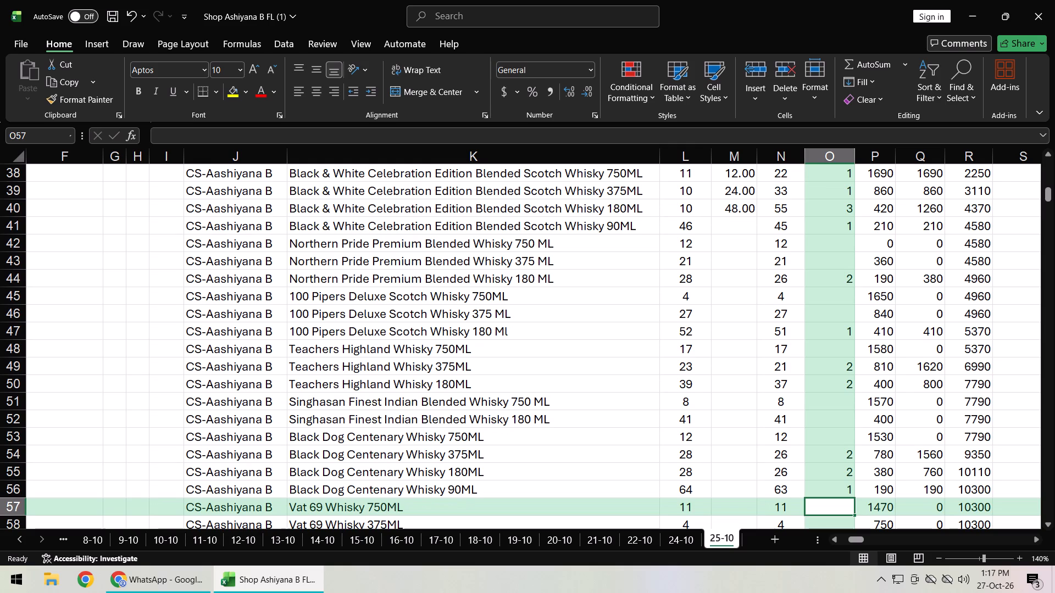
# Enter a sold quantity of 1 each in column O for Vat 69 Whisky 180ML and Golden Oak Barrel Whisky 180 ML.
pyautogui.press('Return')
pyautogui.press('Return')
pyautogui.press('1')
pyautogui.press('Return')
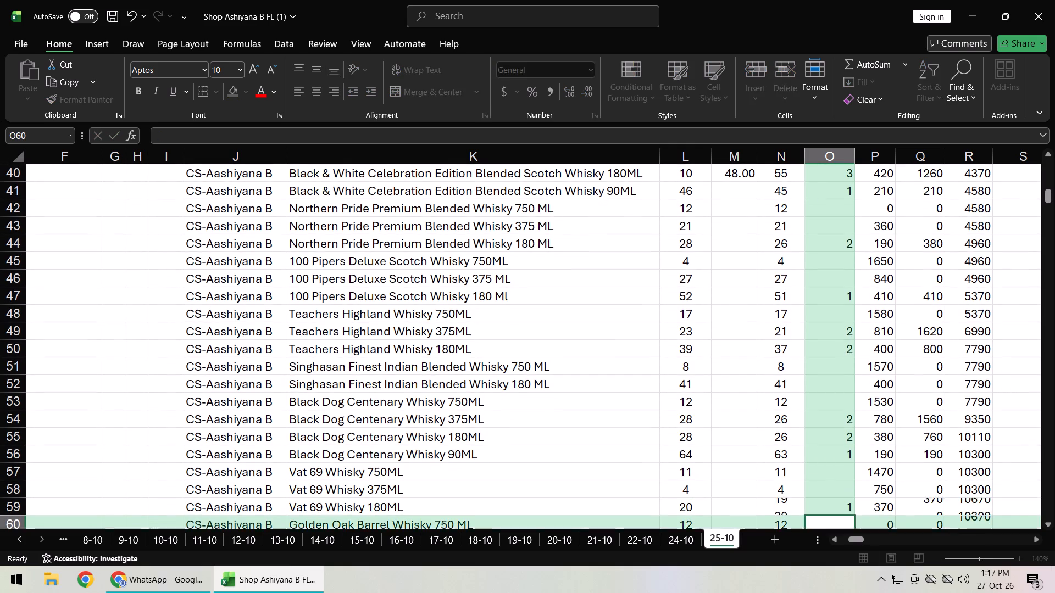
pyautogui.press('Return')
pyautogui.press('Return')
pyautogui.press('1')
pyautogui.press('Return')
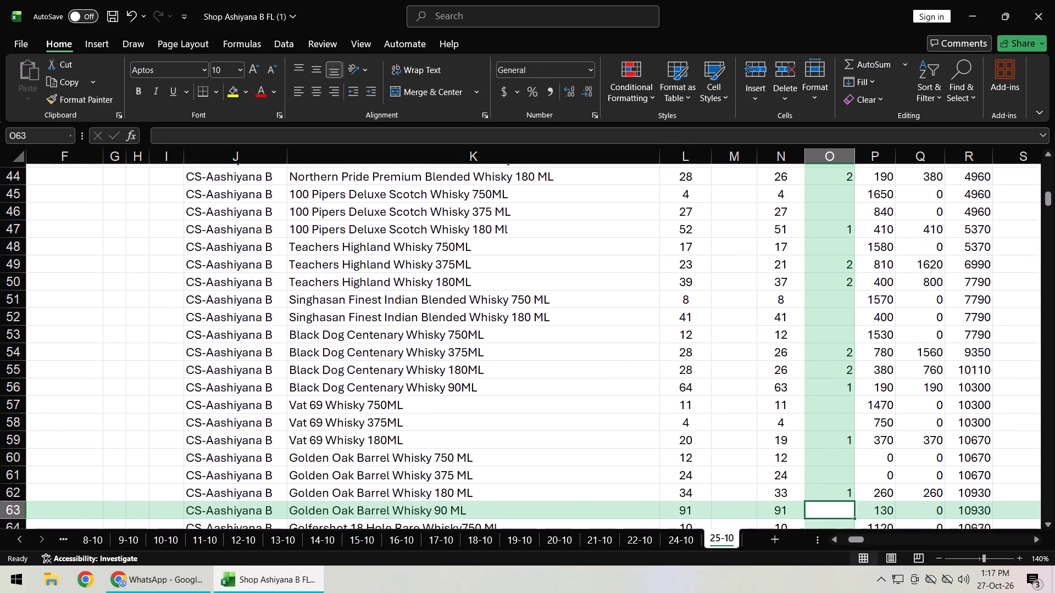
# Move the sold quantity of 1 from Golden Oak Barrel Whisky 180 ML to the 90 ML row in column O.
pyautogui.press('Up')
pyautogui.press('BackSpace')
pyautogui.press('Return')
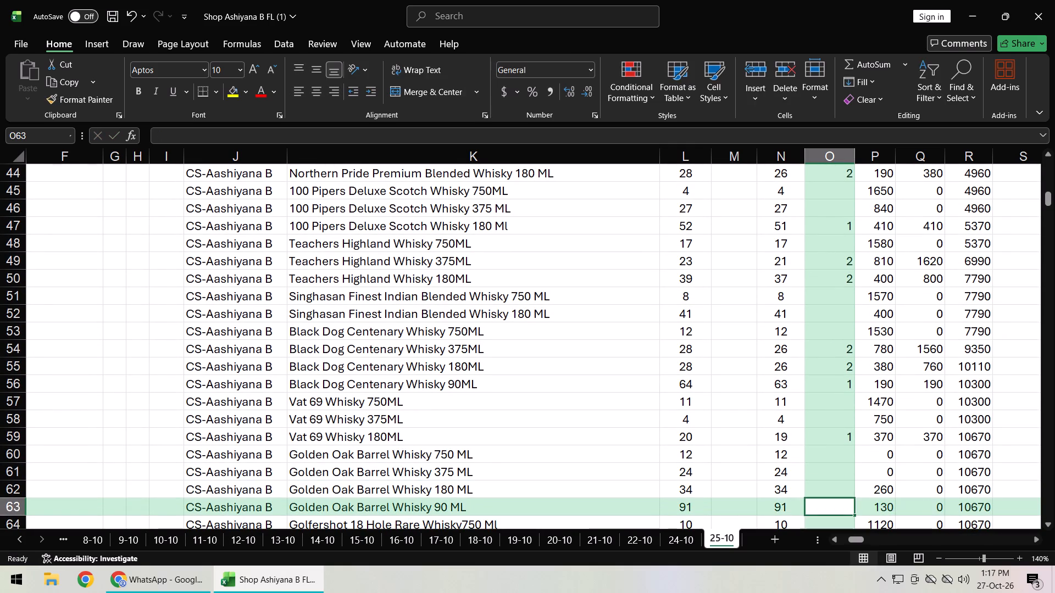
pyautogui.press('1')
pyautogui.press('Return')
# Enter a received quantity of 24 in column M for American Pride Gold Whisky 375ML.
pyautogui.press('Return')
pyautogui.press('Return')
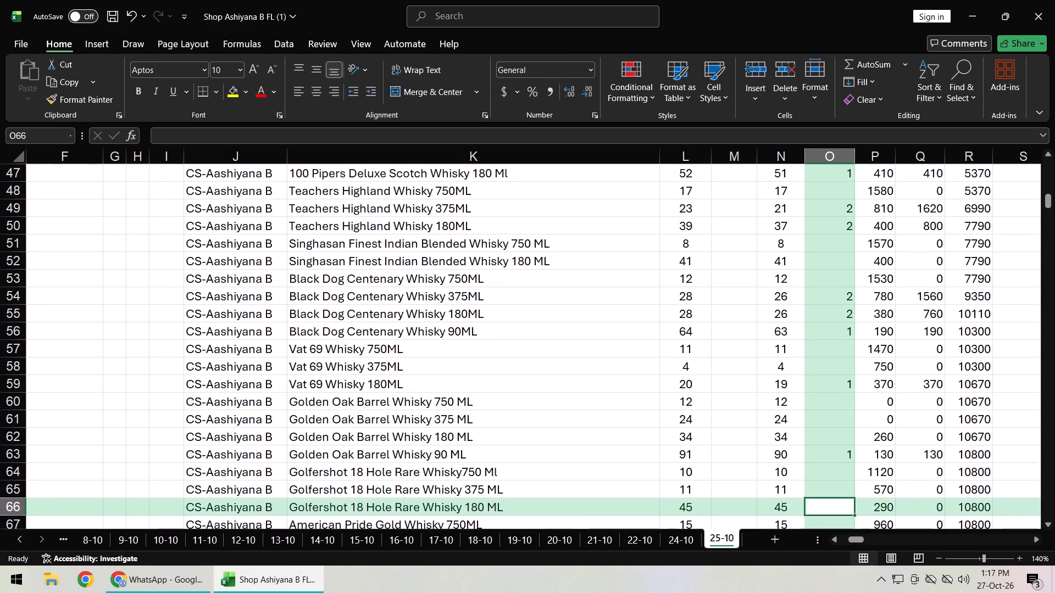
pyautogui.press('Return')
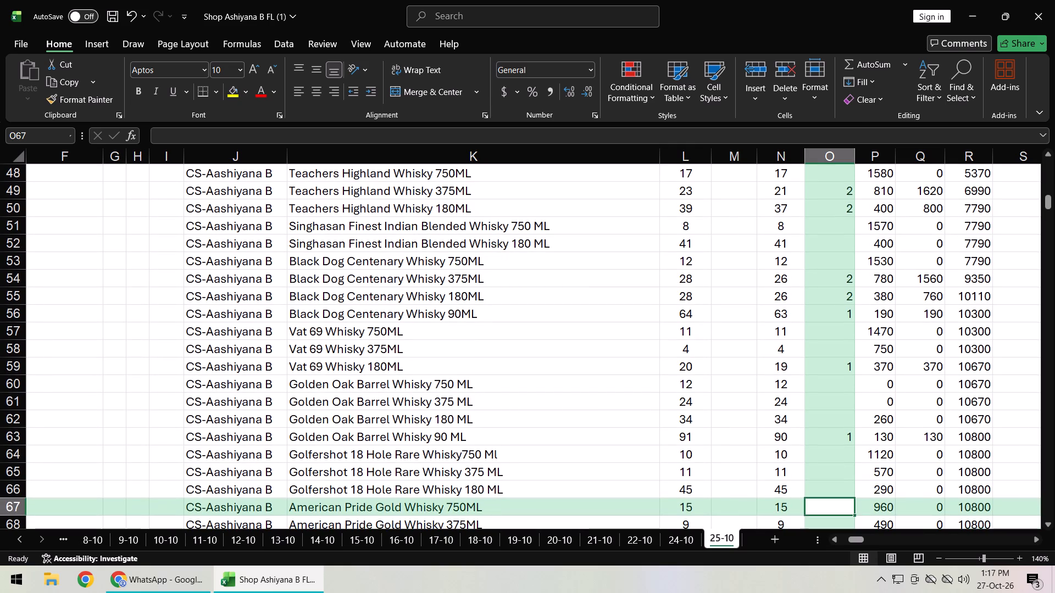
pyautogui.press('Down')
pyautogui.press('Left')
pyautogui.press('Left')
pyautogui.write('24')
pyautogui.press('Return')
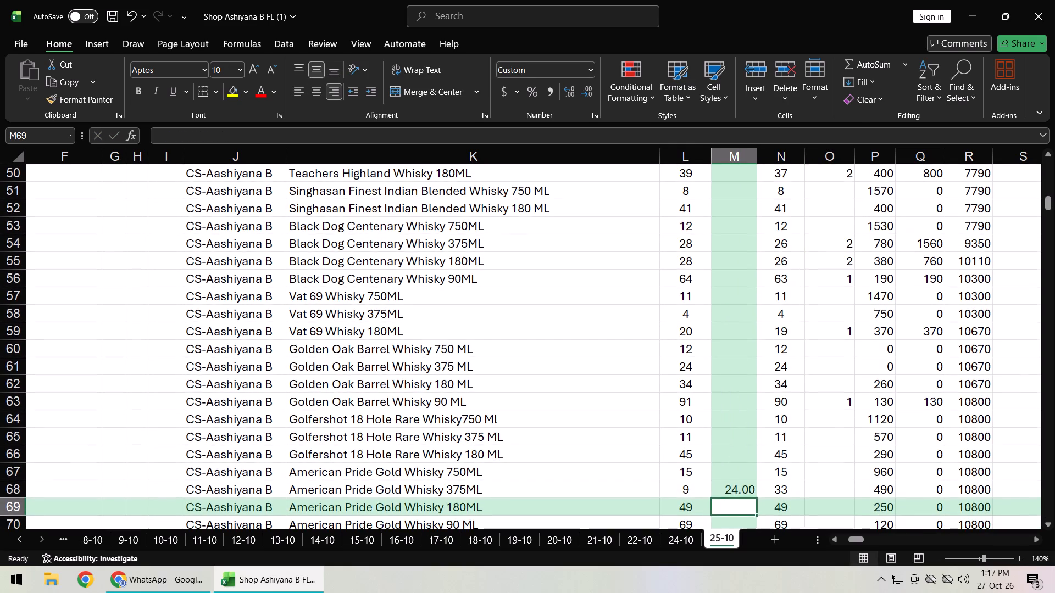
# Enter sold quantities 2, 2 and 4 in column O for American Pride Gold Whisky 375ML, 180ML and 90 ML.
pyautogui.press('Right')
pyautogui.press('Right')
pyautogui.press('Up')
pyautogui.press('2')
pyautogui.press('Return')
pyautogui.press('2')
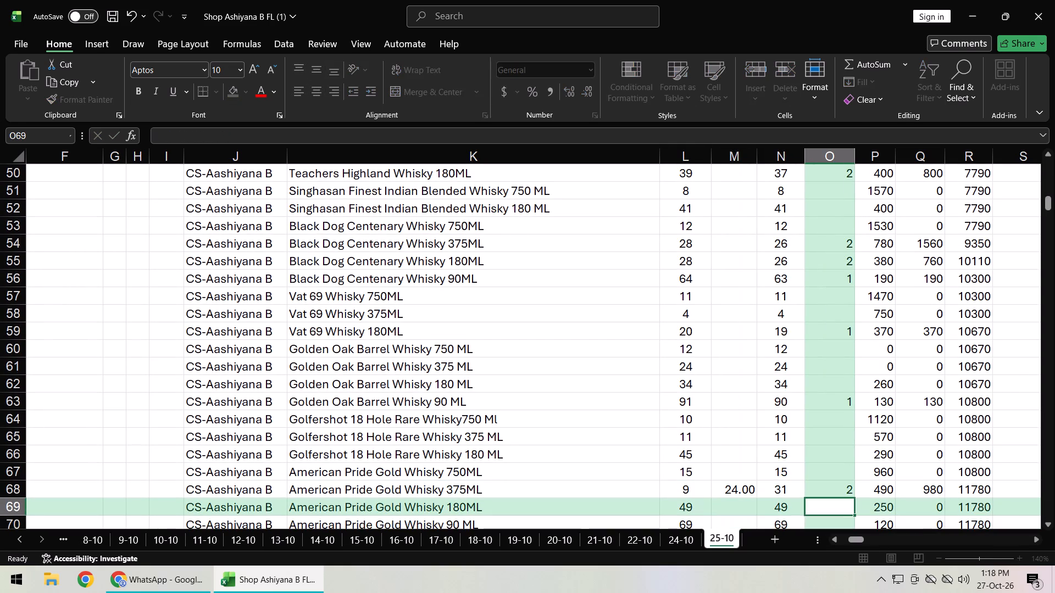
pyautogui.press('Return')
pyautogui.press('4')
pyautogui.press('Return')
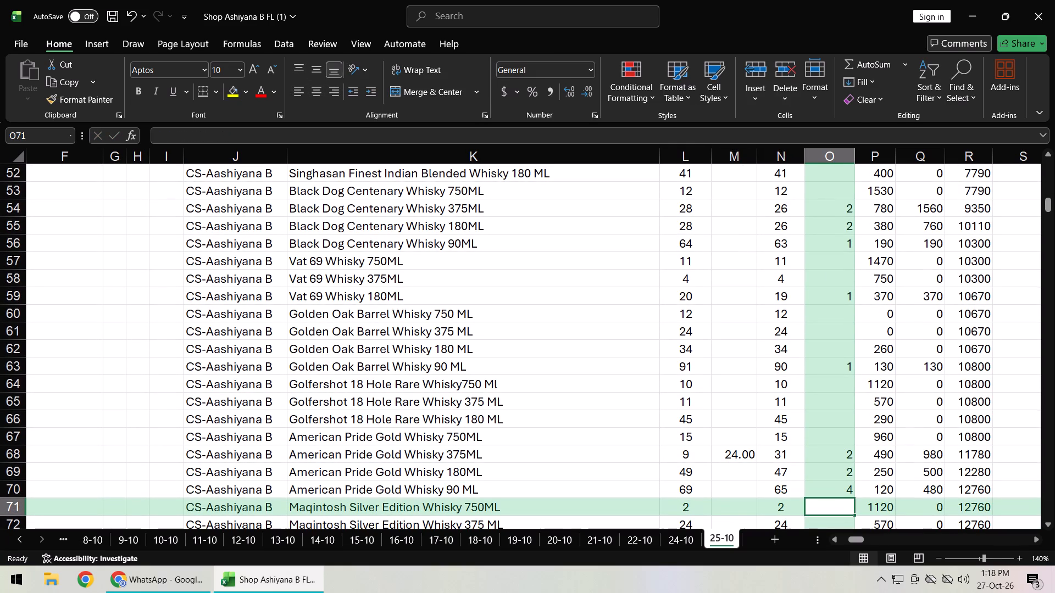
# Enter a sold quantity of 1 in column O for Maqintosh Silver Edition Whisky 180ML.
pyautogui.press('Return')
pyautogui.press('Return')
pyautogui.press('Return')
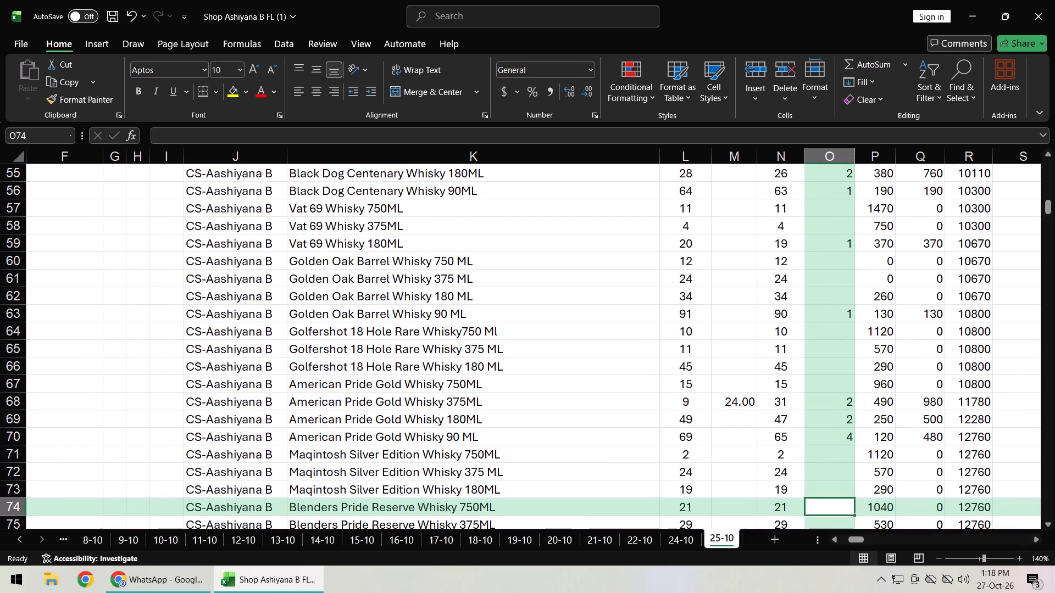
pyautogui.press('Up')
pyautogui.press('1')
pyautogui.press('Return')
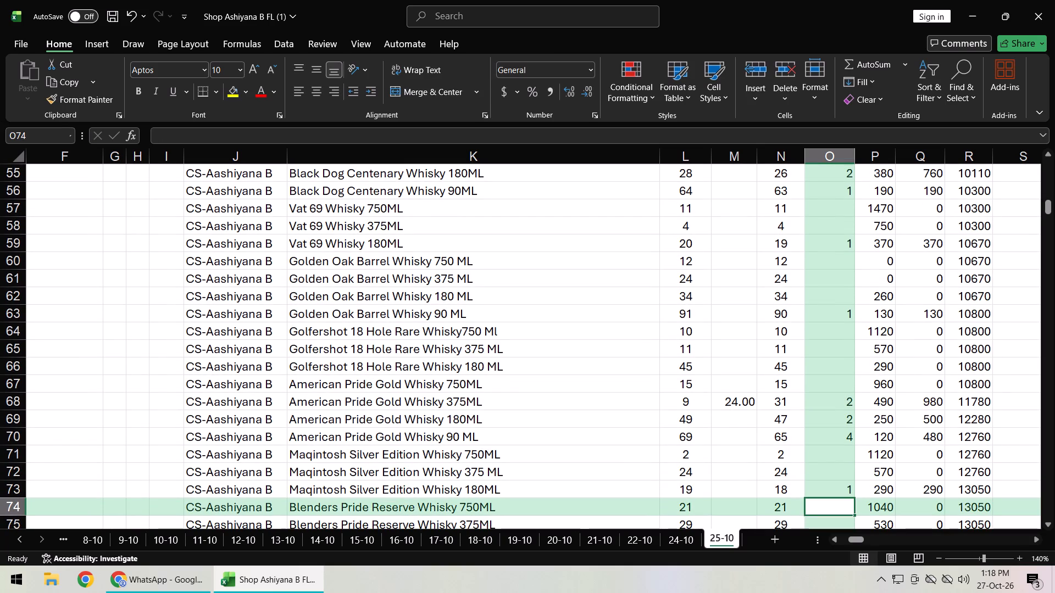
# Enter sold quantities 1, 5, 4 and 4 in column O for Blenders Pride Reserve Whisky 750ML, 375ML, 180ML and 90ML.
pyautogui.press('1')
pyautogui.press('Return')
pyautogui.press('5')
pyautogui.press('Return')
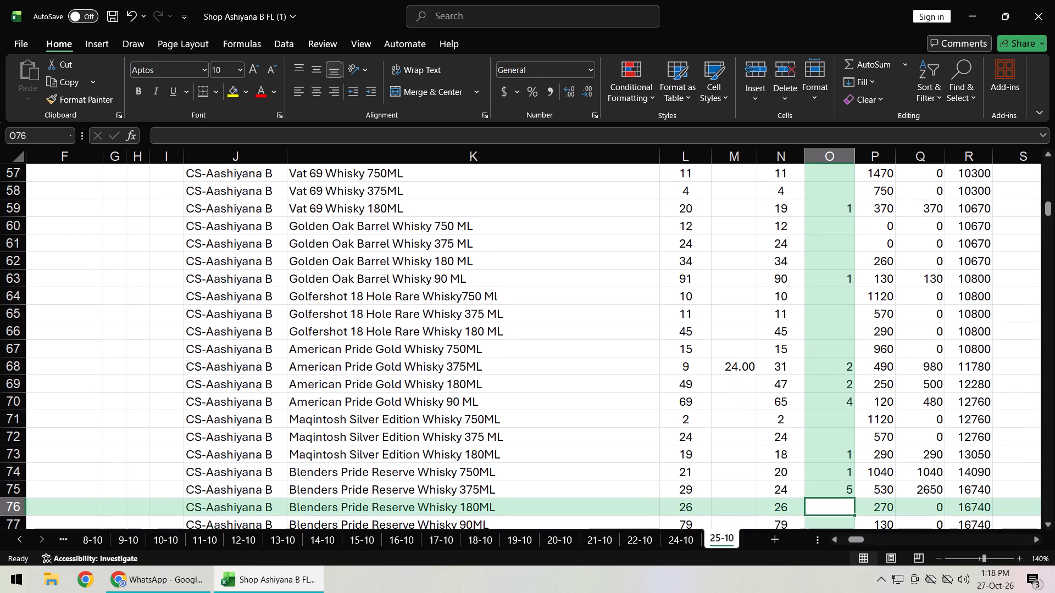
pyautogui.press('4')
pyautogui.press('Return')
pyautogui.press('4')
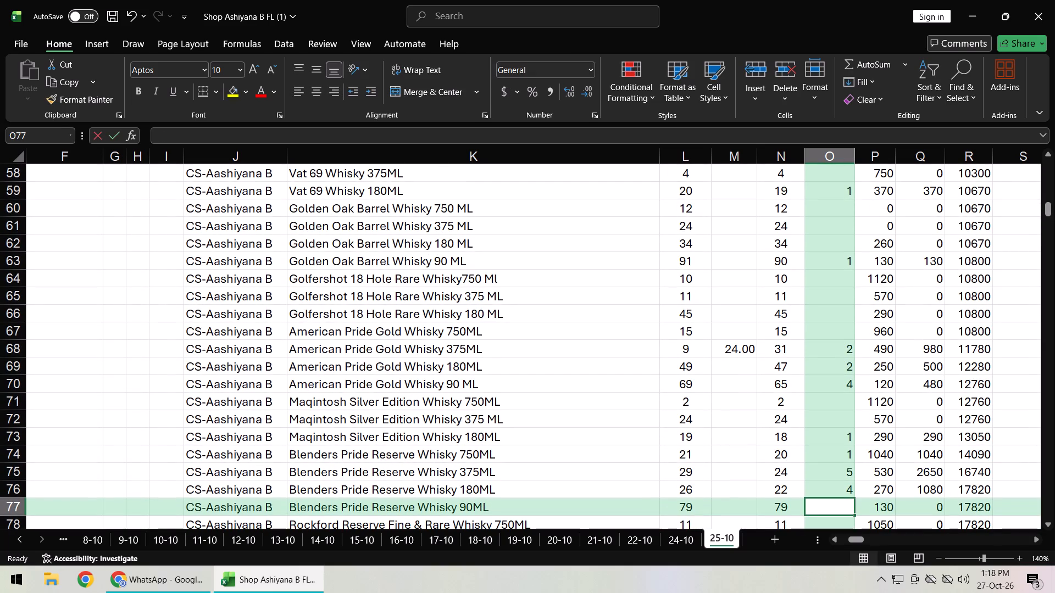
pyautogui.press('Return')
# Enter received quantities in column M: 12 for Blenders Pride Reserve Whisky 750ML and 48 for its 180ML.
pyautogui.press('Up')
pyautogui.press('Up')
pyautogui.press('Up')
pyautogui.press('Up')
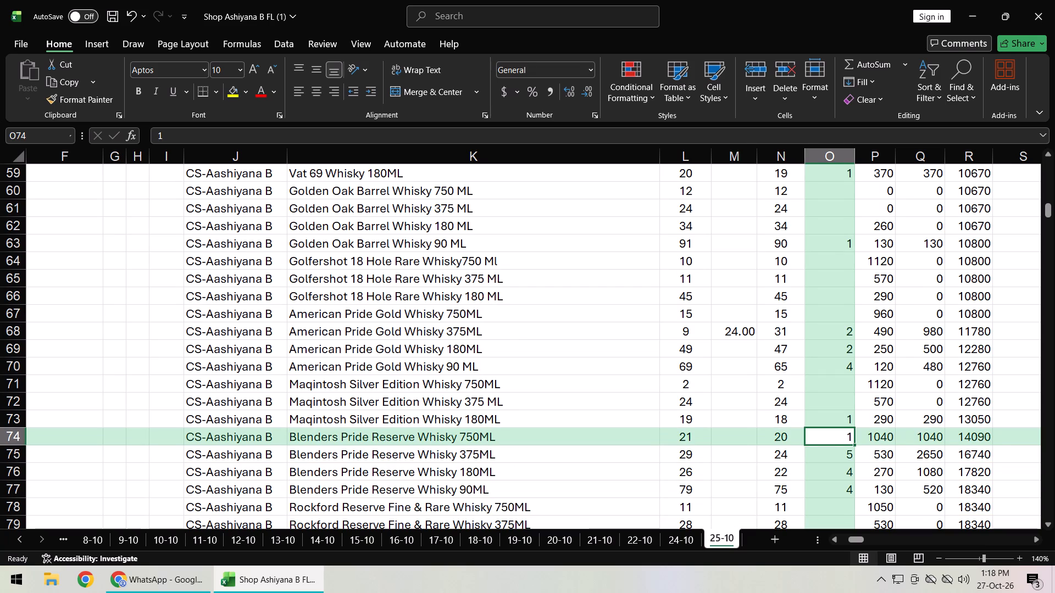
pyautogui.press('Left')
pyautogui.press('Left')
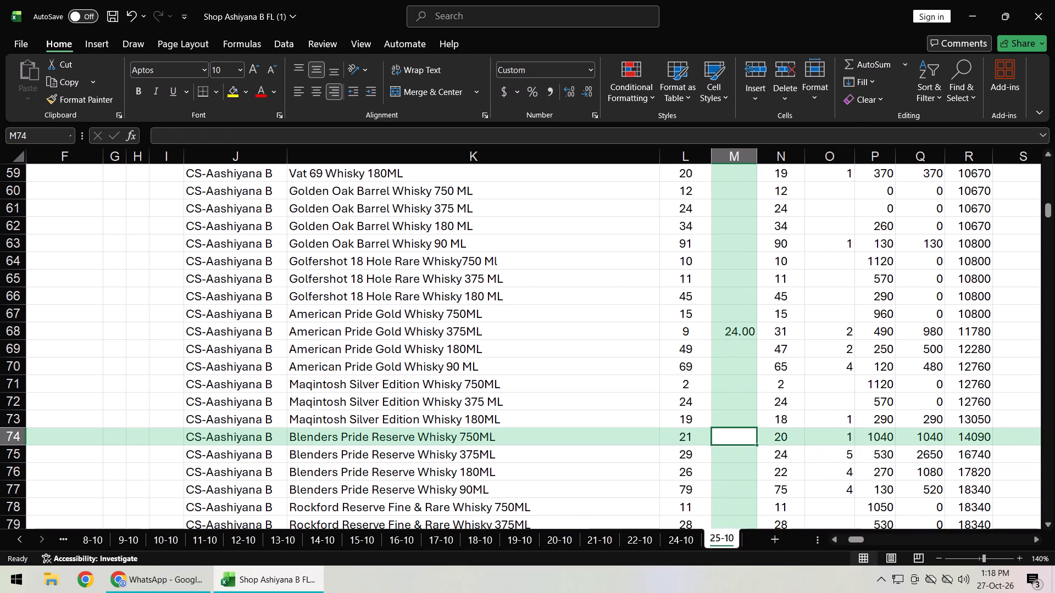
pyautogui.write('12')
pyautogui.press('Return')
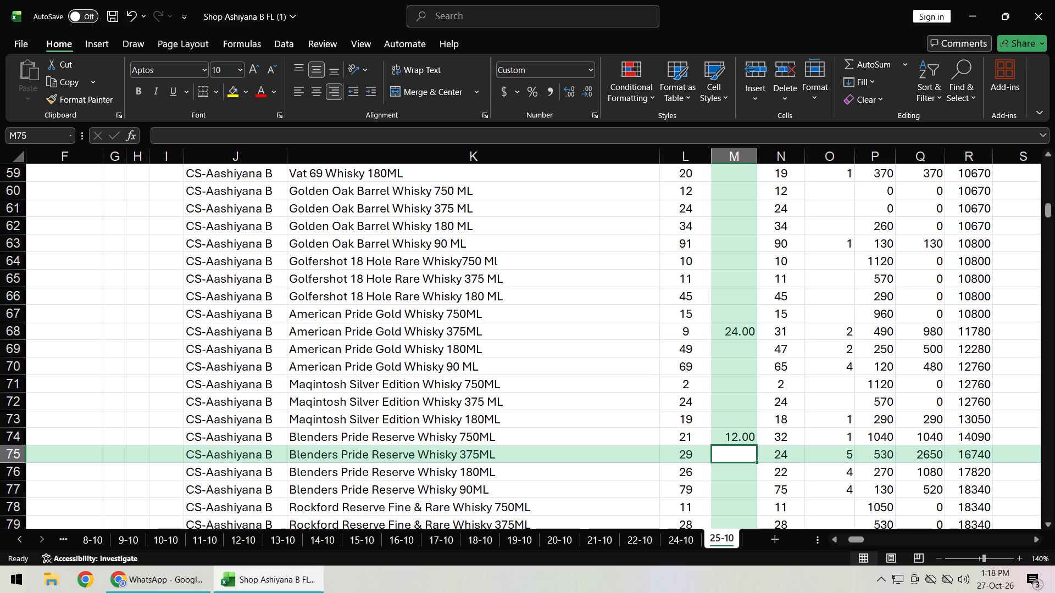
pyautogui.press('Right')
pyautogui.press('Right')
pyautogui.press('Return')
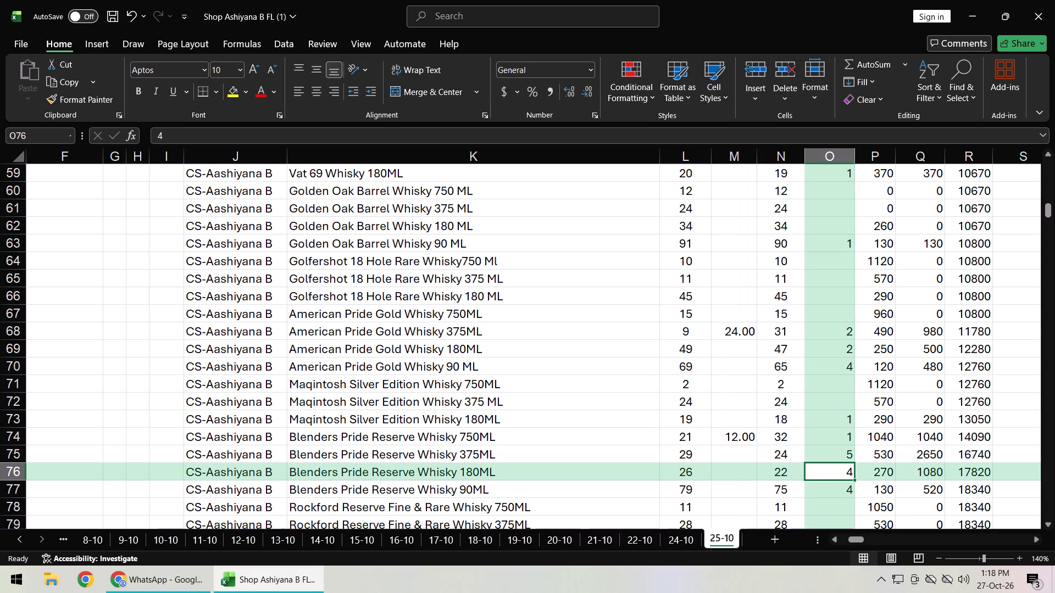
pyautogui.press('Left')
pyautogui.press('Left')
pyautogui.write('48')
pyautogui.press('Return')
# Enter received quantities in column M: 12 for Rockford Reserve Fine & Rare Whisky 750ML and 48 for its 180ML.
pyautogui.press('Right')
pyautogui.press('Right')
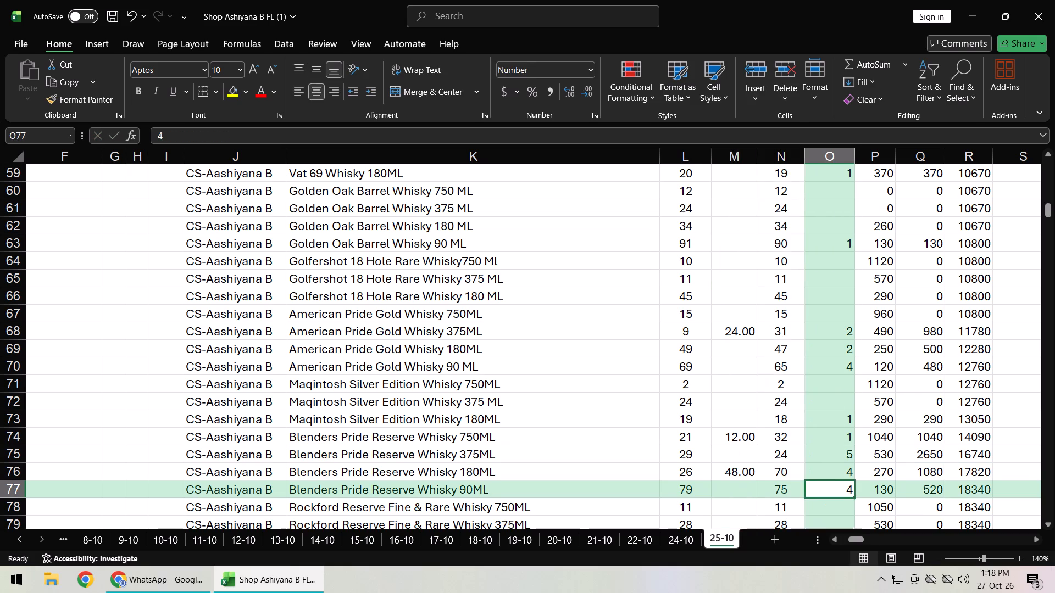
pyautogui.press('Return')
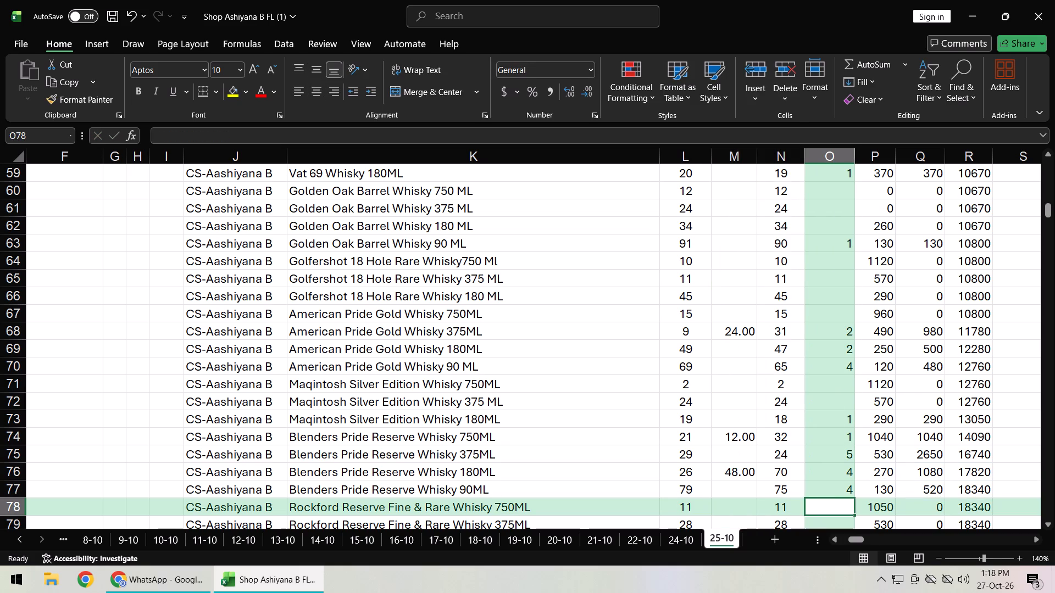
pyautogui.press('Left')
pyautogui.press('Left')
pyautogui.write('12')
pyautogui.press('Return')
pyautogui.press('Return')
pyautogui.write('48')
pyautogui.press('Return')
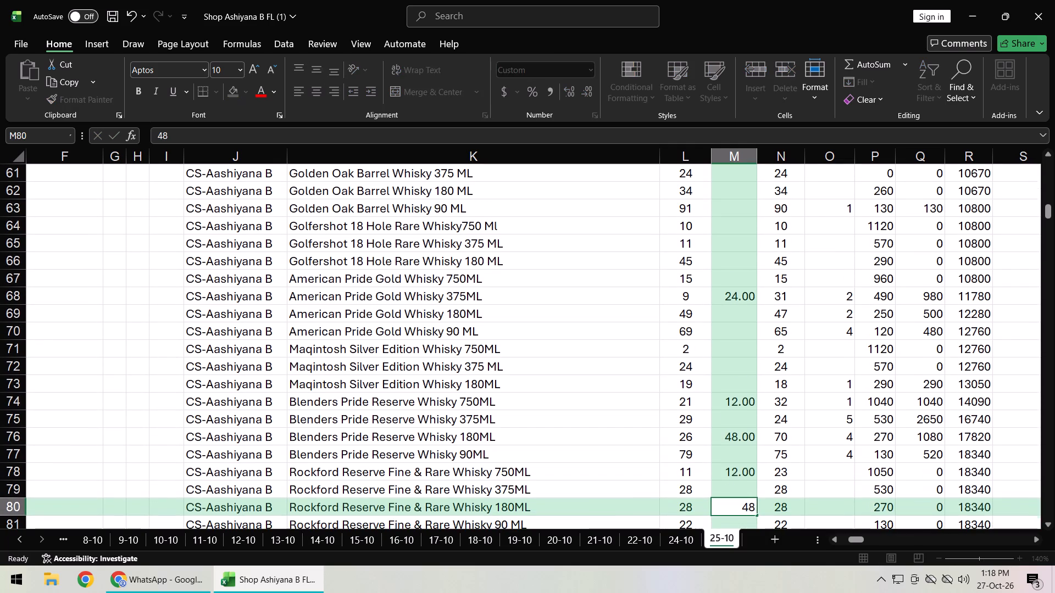
# Enter sold quantities 1, 5, 7 and 2 in column O for Rockford Reserve Fine & Rare Whisky 750ML, 375ML, 180ML and 90 ML.
pyautogui.press('Right')
pyautogui.press('Right')
pyautogui.press('Up')
pyautogui.press('Up')
pyautogui.press('Up')
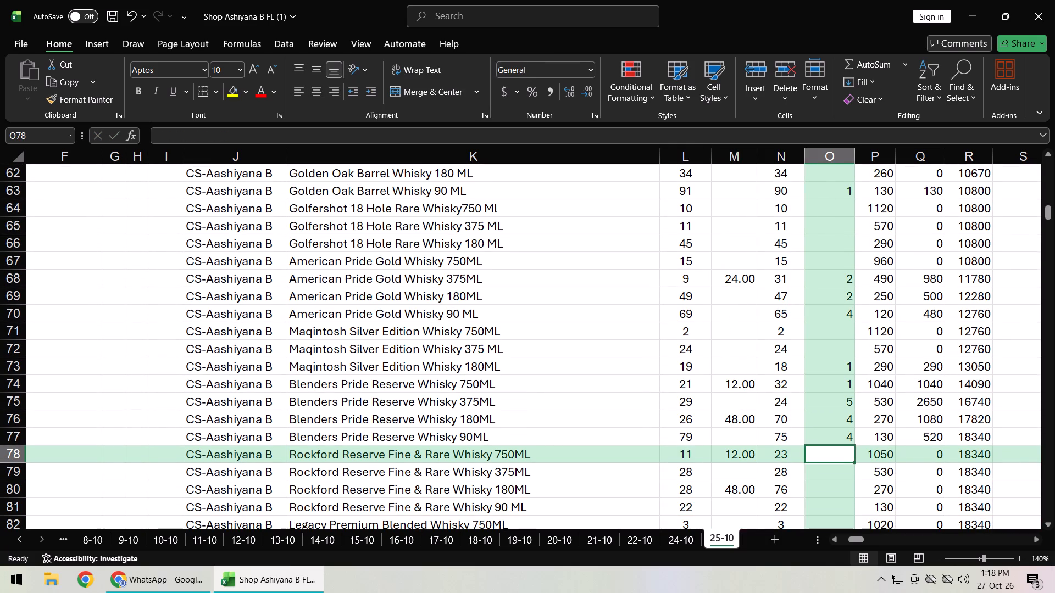
pyautogui.press('1')
pyautogui.press('Return')
pyautogui.press('5')
pyautogui.press('Return')
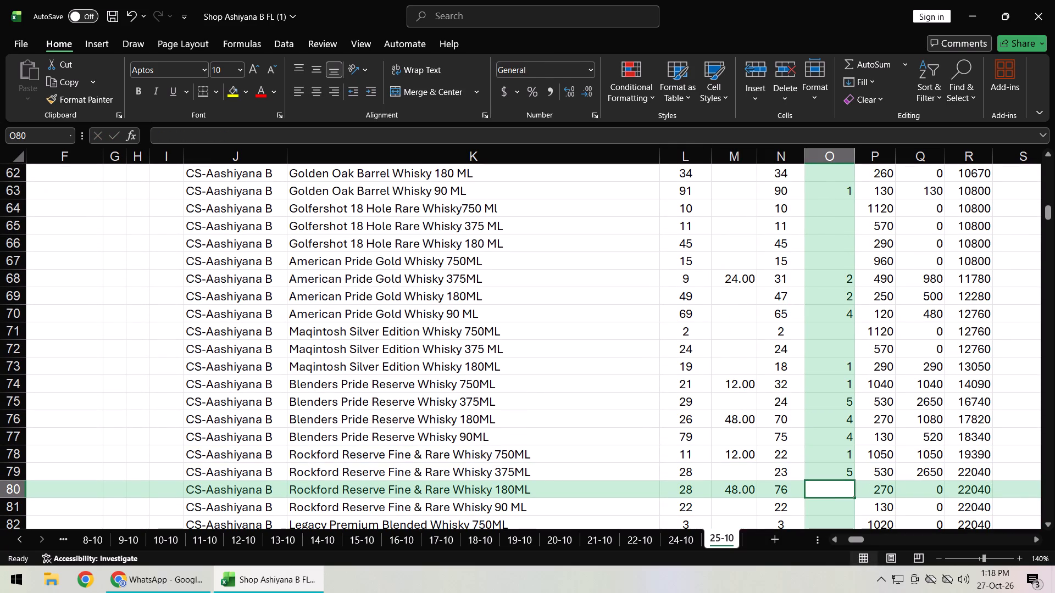
pyautogui.press('7')
pyautogui.press('Return')
pyautogui.press('2')
pyautogui.press('Return')
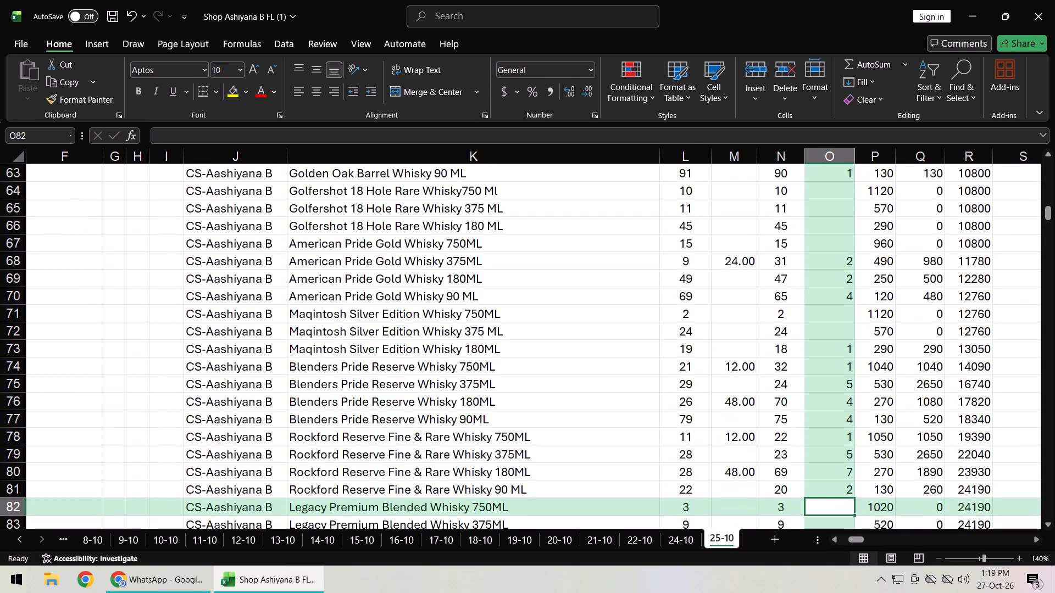
# Enter a received quantity of 24 in column M for Antiquity Blue Premium Whisky 375ML.
pyautogui.press('Return')
pyautogui.press('Return')
pyautogui.press('Return')
pyautogui.press('Return')
pyautogui.press('Return')
pyautogui.press('Return')
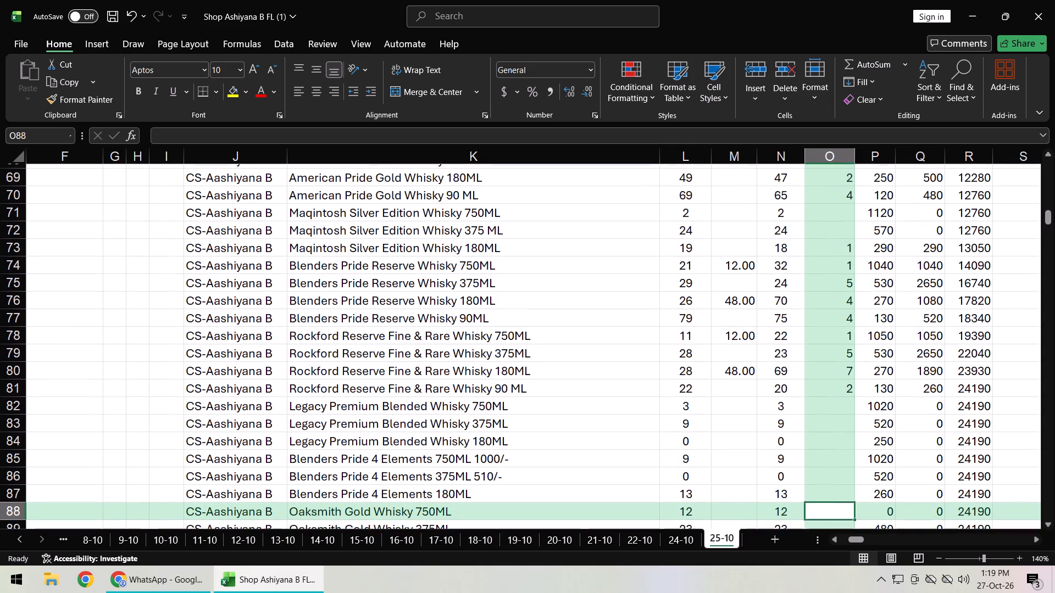
pyautogui.press('Return')
pyautogui.press('Return')
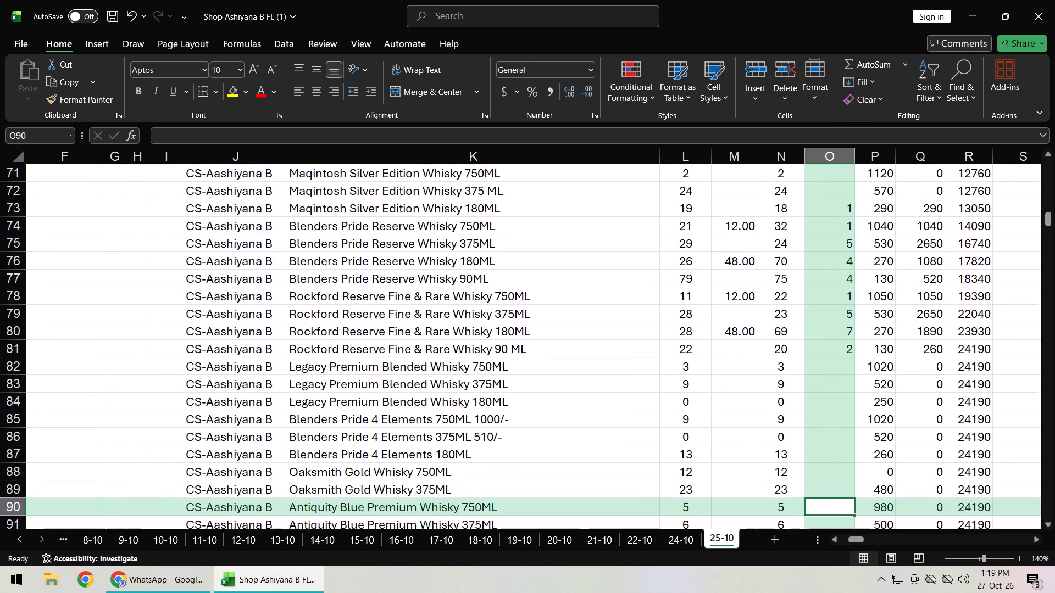
pyautogui.press('Left')
pyautogui.press('Left')
pyautogui.press('Down')
pyautogui.press('Down')
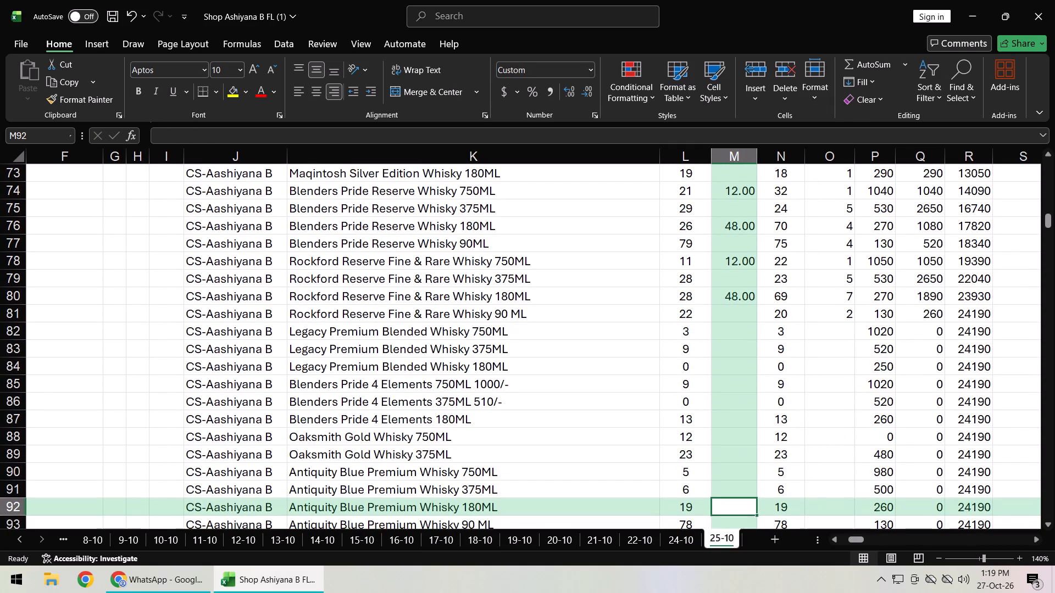
pyautogui.press('Up')
pyautogui.write('24')
pyautogui.press('Return')
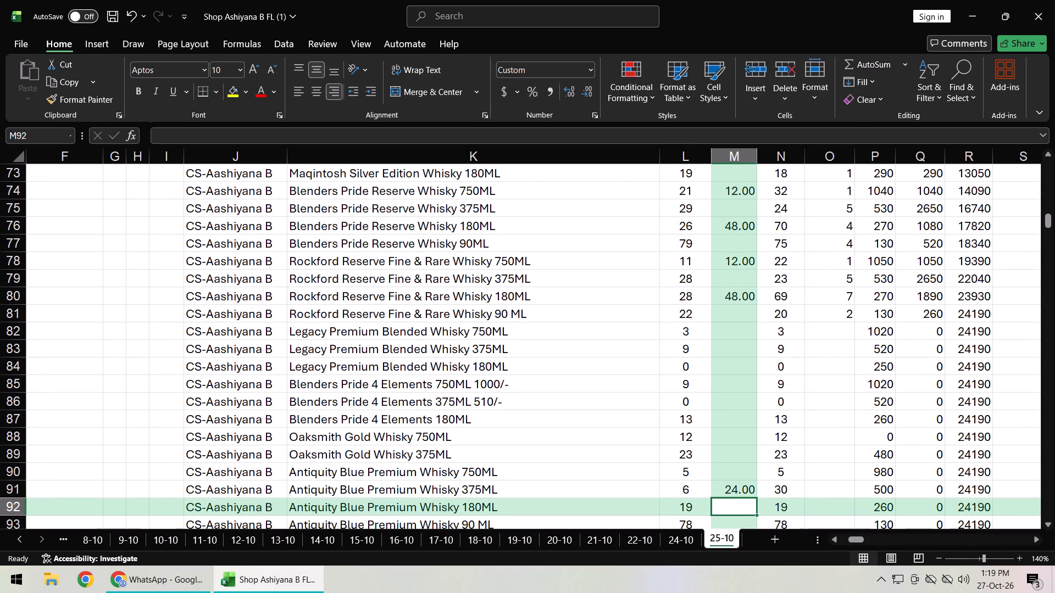
# Enter sold quantities in column O: 3 for Antiquity Blue Premium Whisky 180ML and 1 for its 90 ML.
pyautogui.press('Right')
pyautogui.press('Right')
pyautogui.press('Up')
pyautogui.press('Up')
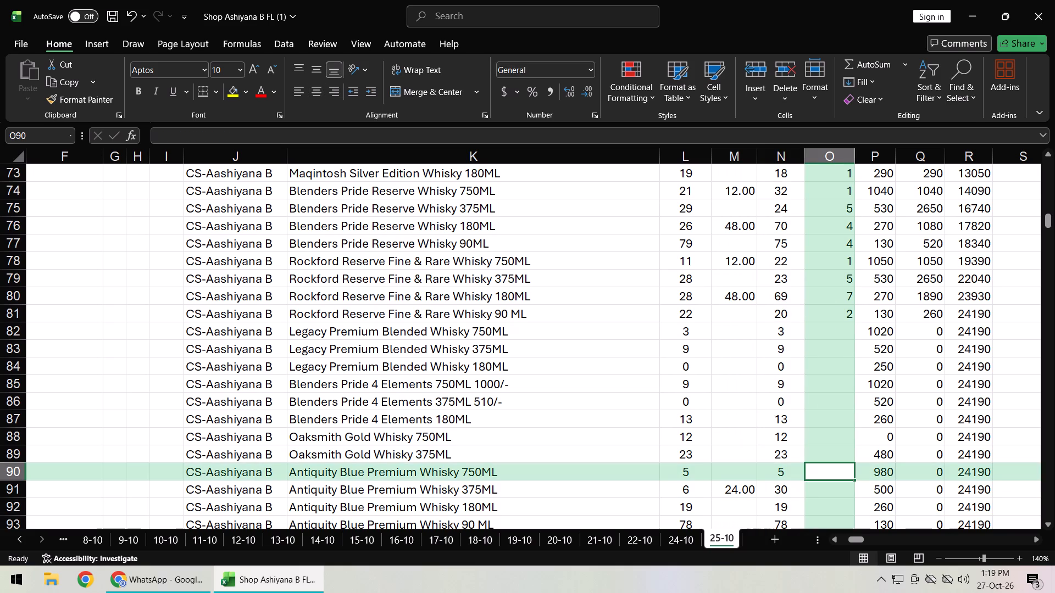
pyautogui.press('Return')
pyautogui.press('Return')
pyautogui.press('3')
pyautogui.press('Return')
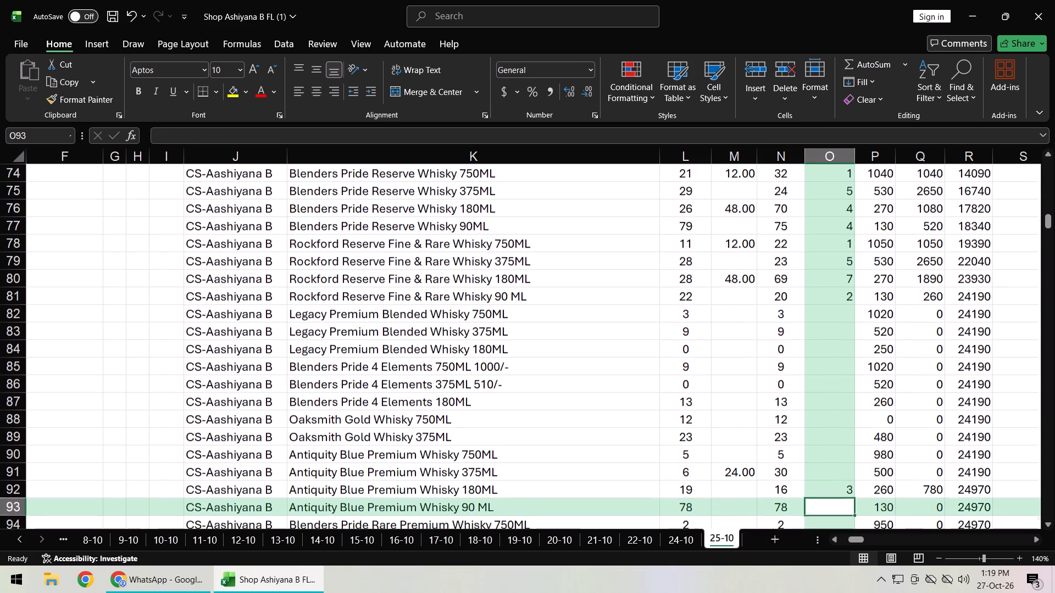
pyautogui.press('1')
pyautogui.press('Return')
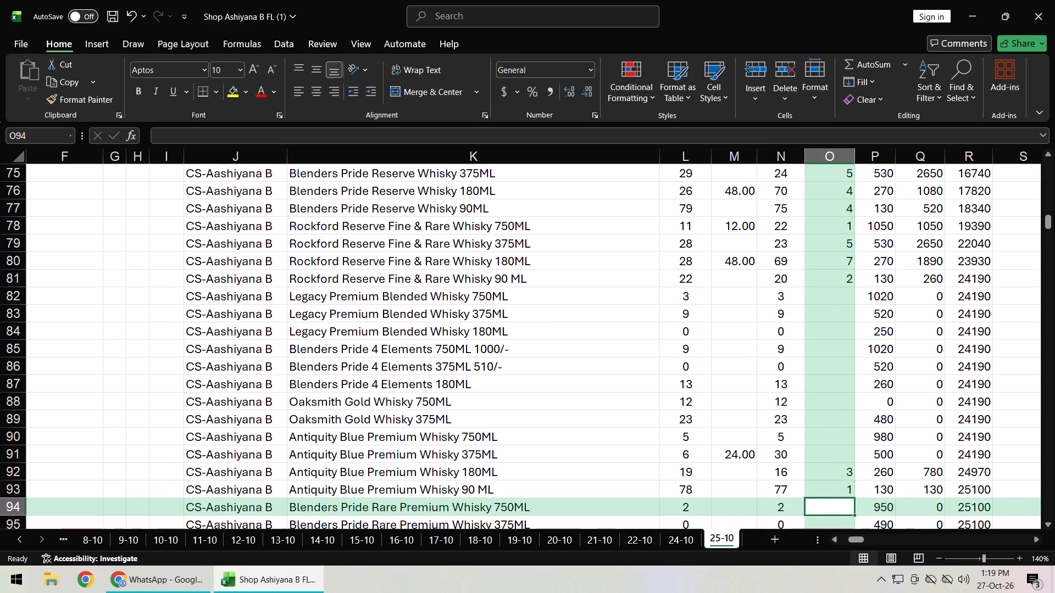
# Enter received quantities 12, 24, 96 and 96 in column M for Blenders Pride Rare Premium Whisky 750ML, 375ML, 180ML and 90ML.
pyautogui.press('Left')
pyautogui.press('Left')
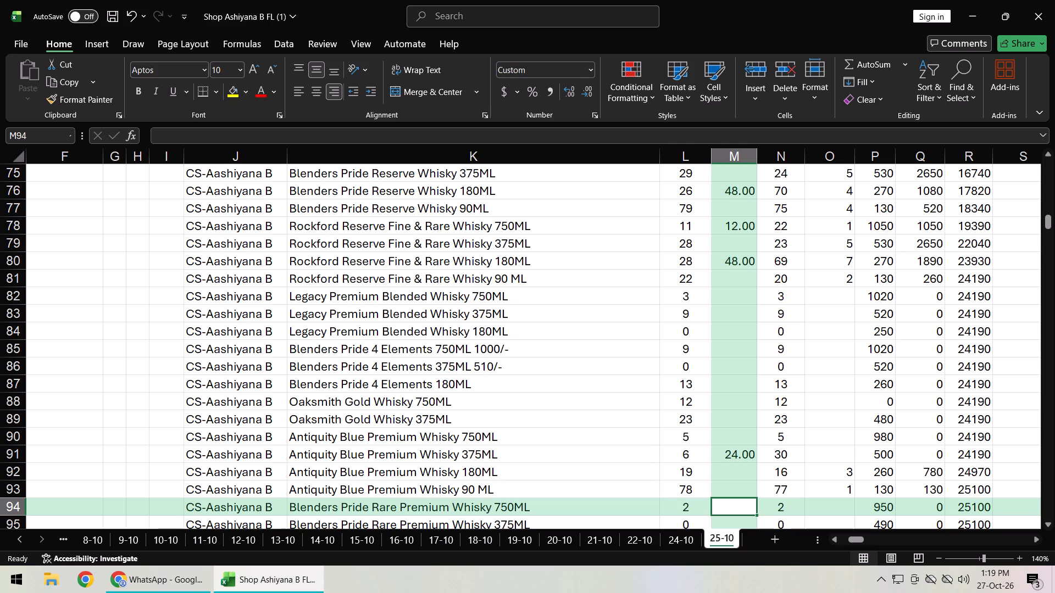
pyautogui.write('12')
pyautogui.press('Return')
pyautogui.write('24')
pyautogui.press('Return')
pyautogui.write('96')
pyautogui.press('Return')
pyautogui.write('96')
pyautogui.press('Return')
# Enter sold quantities 1, 2, 14 and 4 in column O for Blenders Pride Rare Premium Whisky 750ML, 375ML, 180ML and 90ML.
pyautogui.press('Right')
pyautogui.press('Right')
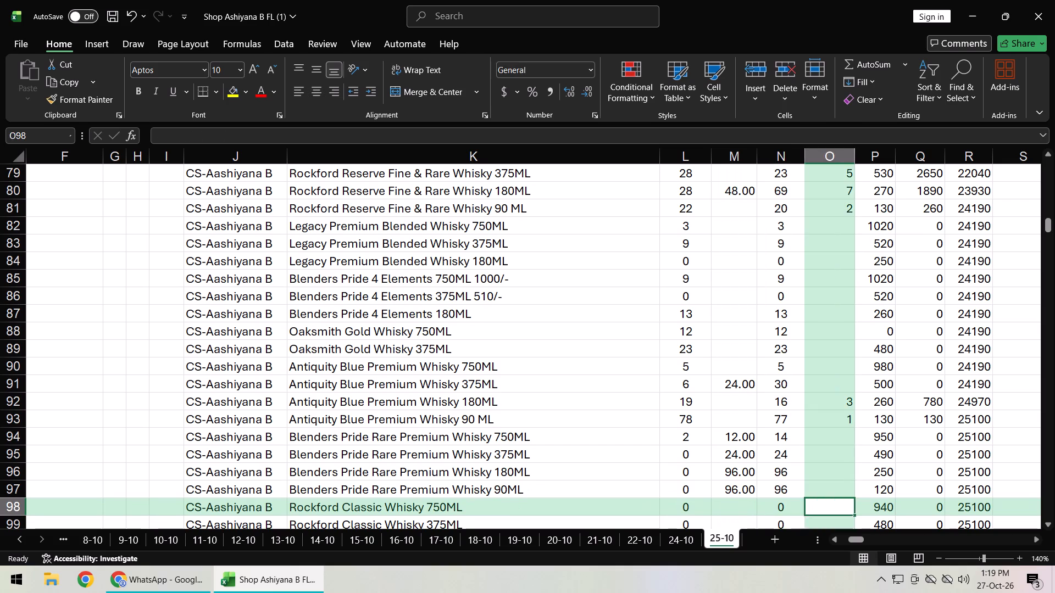
pyautogui.press('Right')
pyautogui.press('Up')
pyautogui.press('Up')
pyautogui.press('Up')
pyautogui.press('Up')
pyautogui.press('Left')
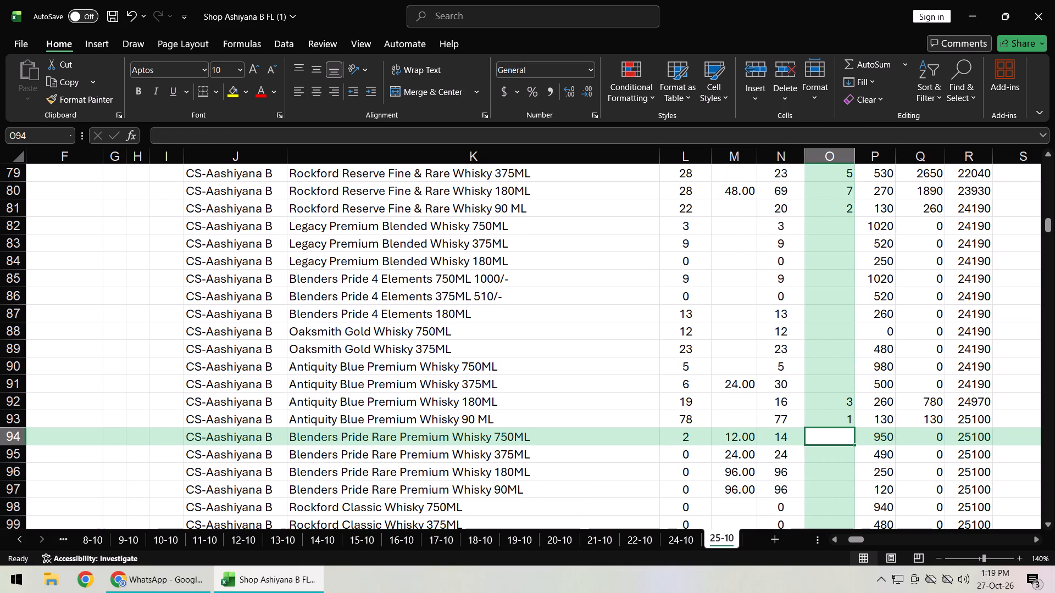
pyautogui.press('1')
pyautogui.press('Return')
pyautogui.press('2')
pyautogui.press('Return')
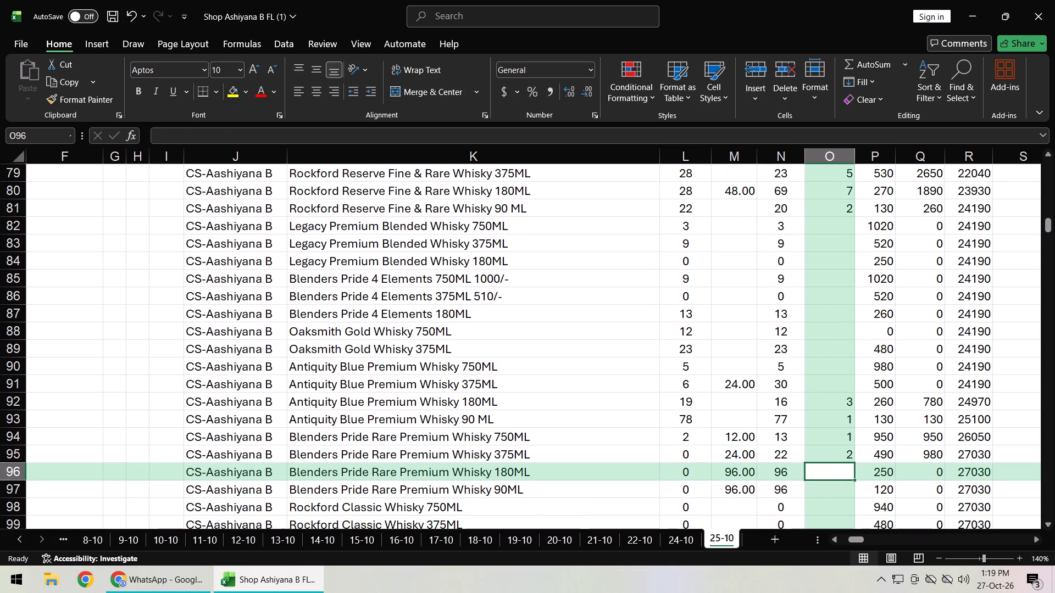
pyautogui.write('14')
pyautogui.press('Return')
pyautogui.press('4')
pyautogui.press('Return')
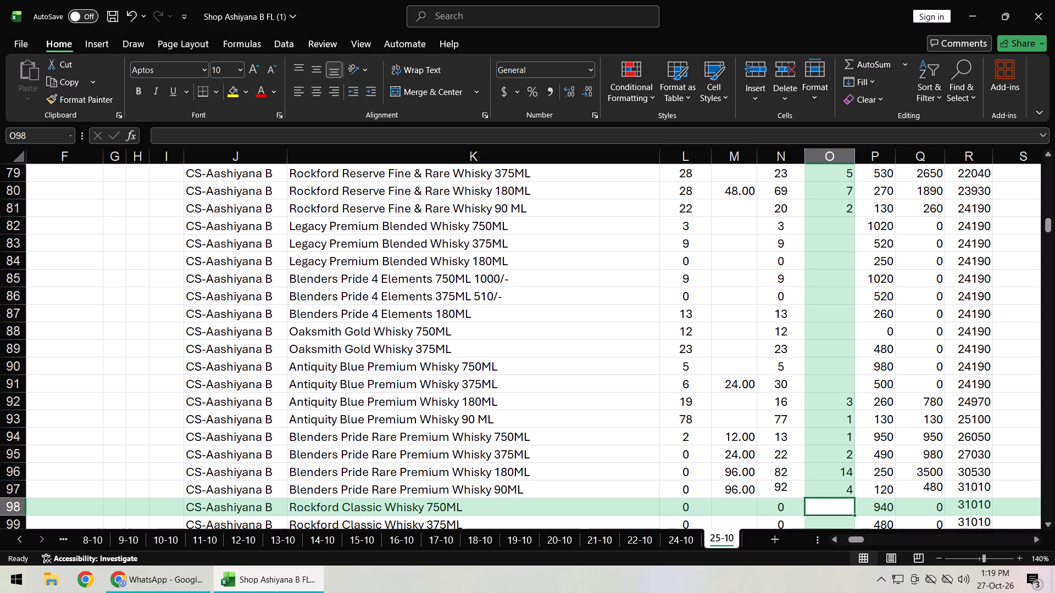
# Enter sold quantities in column O: 4 for Signature Premier Grain Whisky 180ML and 1 for Golfershot Select Oak Barrel Whisky 375ML.
pyautogui.press('Return')
pyautogui.press('Return')
pyautogui.press('Return')
pyautogui.press('Return')
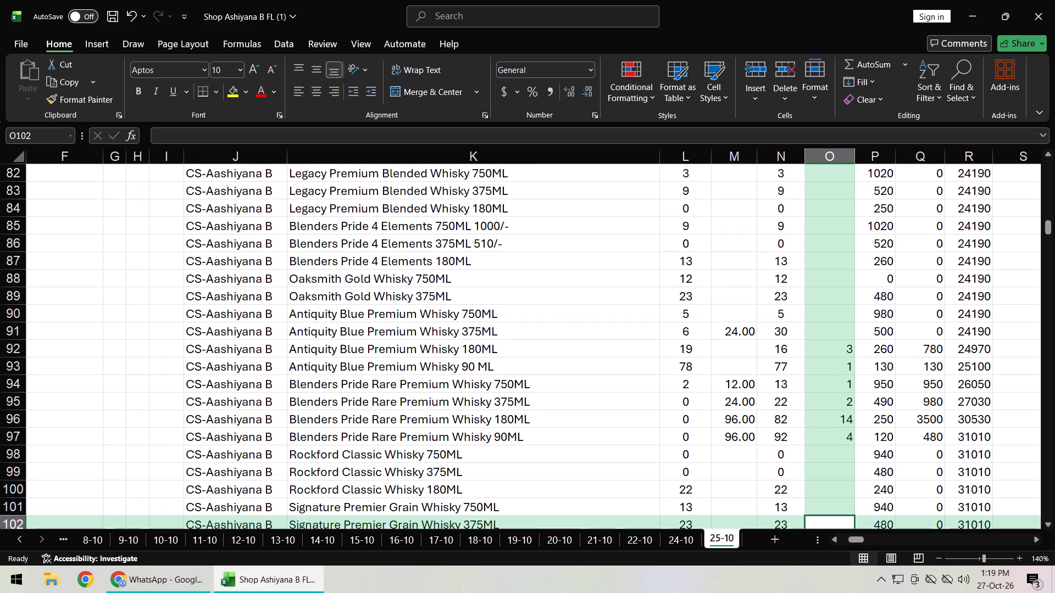
pyautogui.press('Return')
pyautogui.press('4')
pyautogui.press('Return')
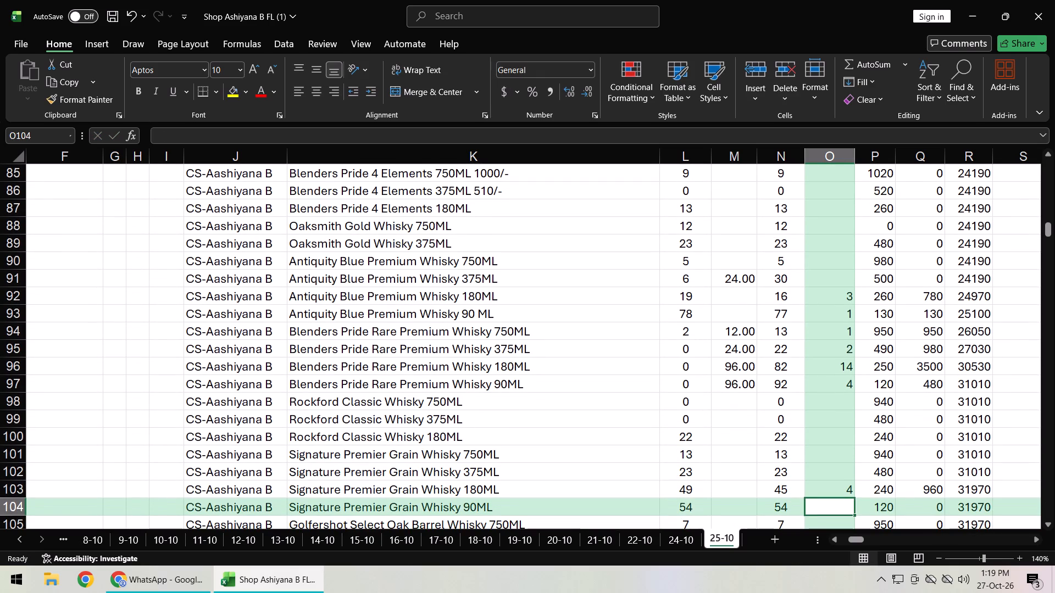
pyautogui.press('Return')
pyautogui.press('Return')
pyautogui.press('1')
pyautogui.press('Return')
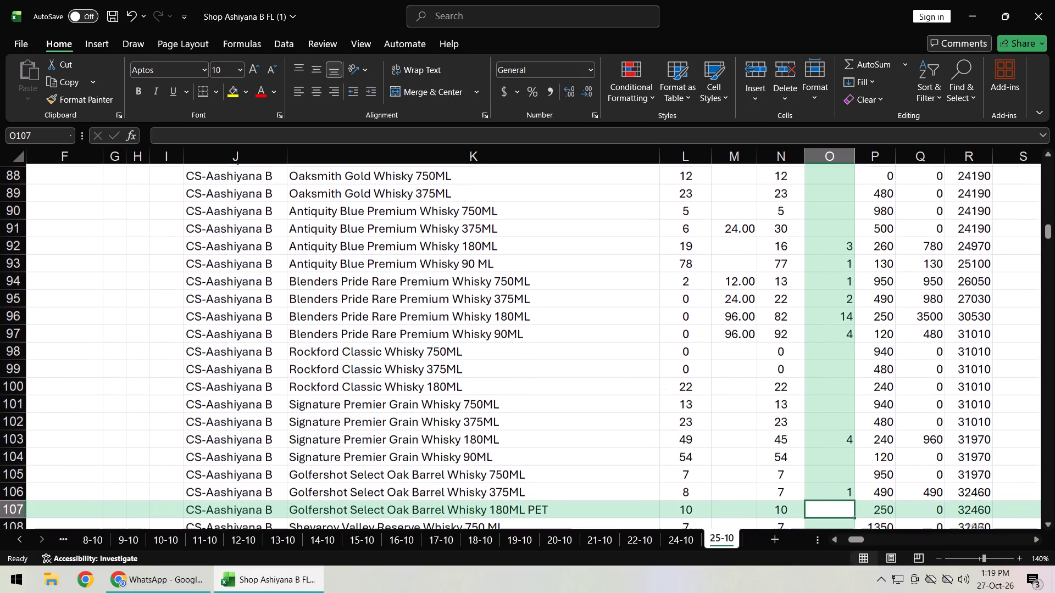
# Clear the sold quantity for Golfershot Select Oak Barrel Whisky 375ML and enter 1 for its 180ML PET in column O.
pyautogui.press('Up')
pyautogui.press('BackSpace')
pyautogui.press('Return')
pyautogui.press('1')
pyautogui.press('Return')
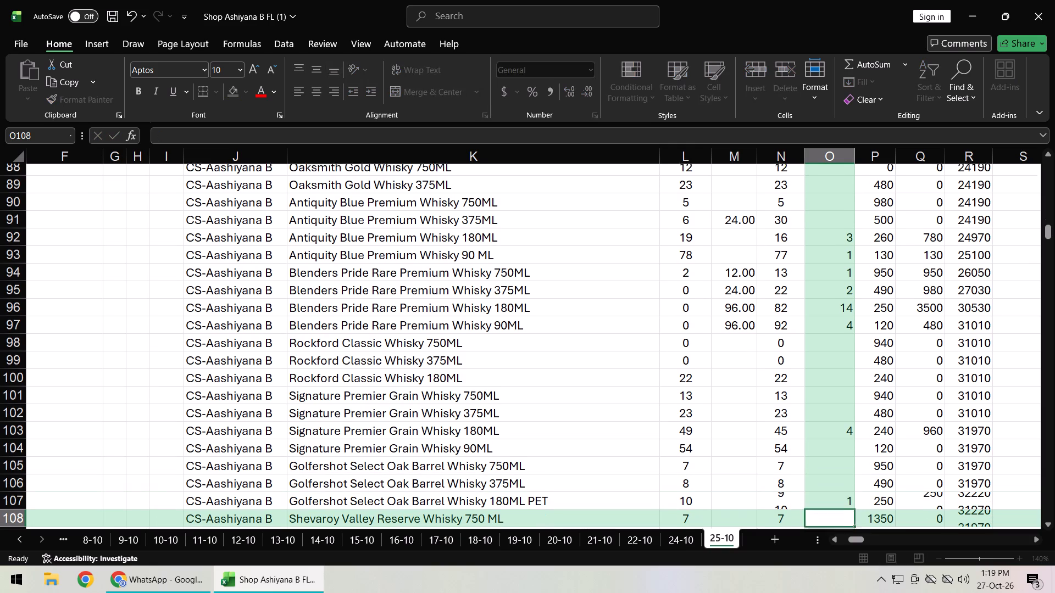
# Enter sold quantity 1 in column O for both Alcobrew Single Oak Grain Whisky 375 ML and 180 ML.
pyautogui.press('Return')
pyautogui.press('Return')
pyautogui.press('Return')
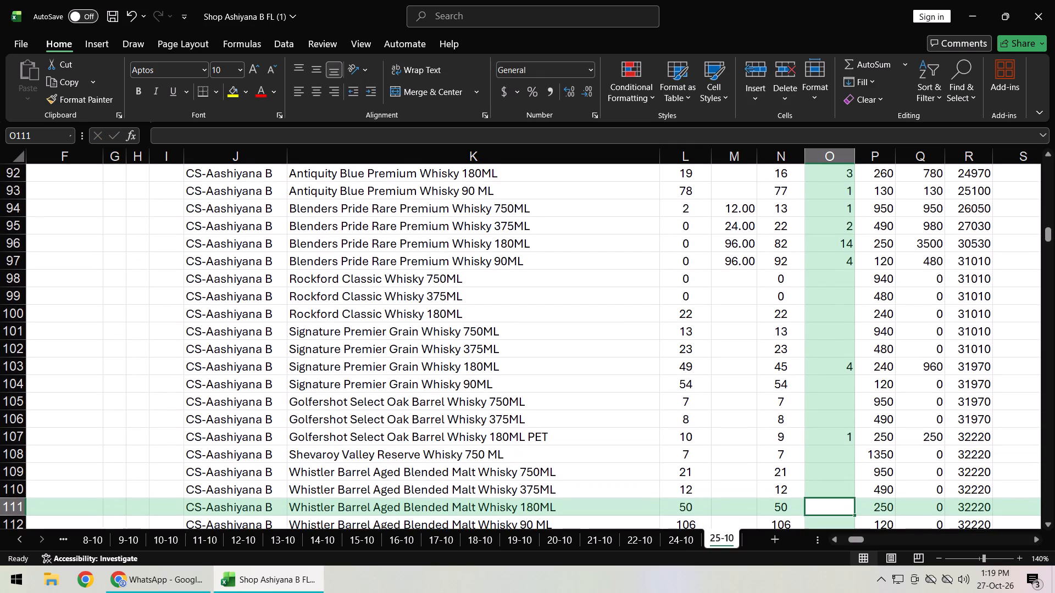
pyautogui.press('Return')
pyautogui.press('Return')
pyautogui.press('Return')
pyautogui.press('Return')
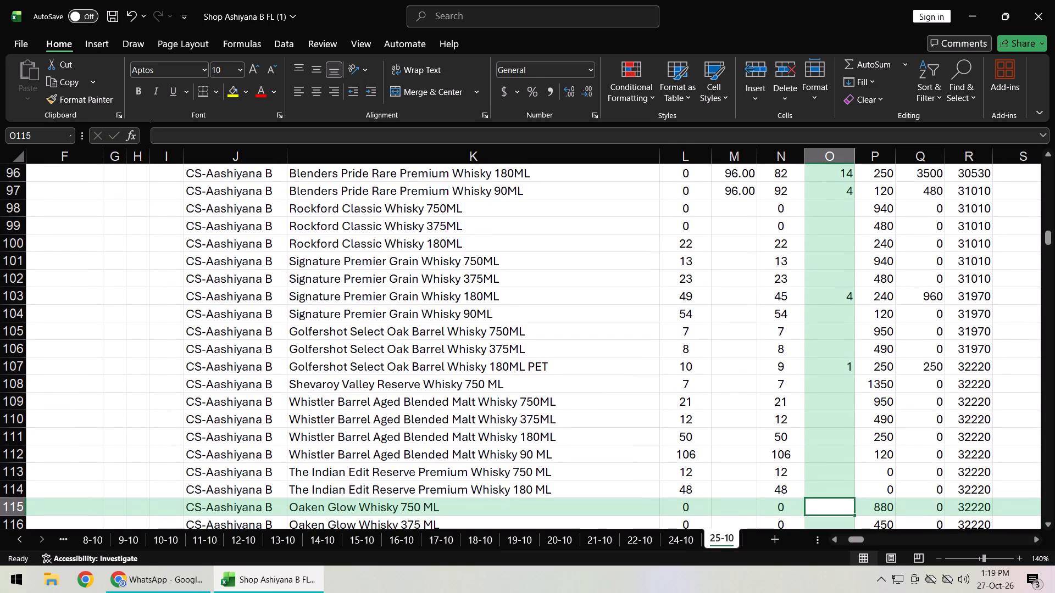
pyautogui.press('Return')
pyautogui.press('Return')
pyautogui.press('Return')
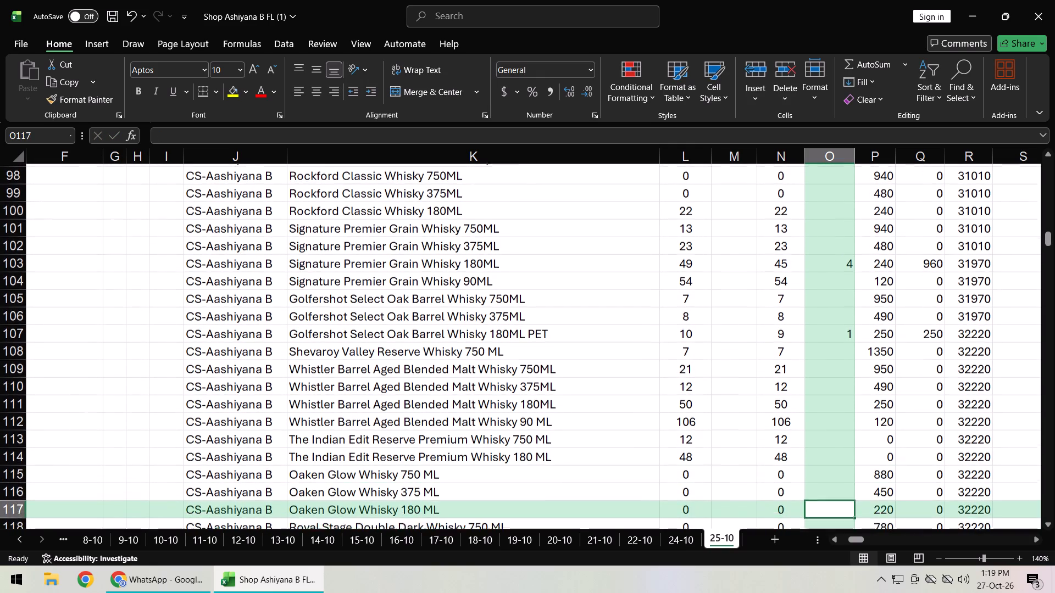
pyautogui.press('Return')
pyautogui.press('Return')
pyautogui.press('Return')
pyautogui.press('Return')
pyautogui.press('Return')
pyautogui.press('Return')
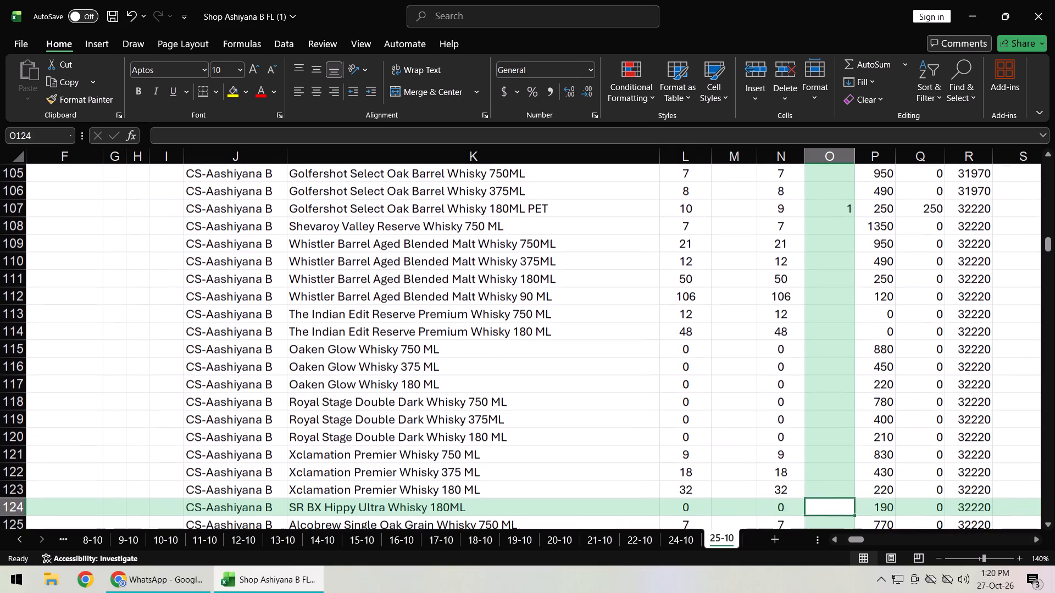
pyautogui.press('Return')
pyautogui.press('Return')
pyautogui.press('1')
pyautogui.press('Return')
pyautogui.press('1')
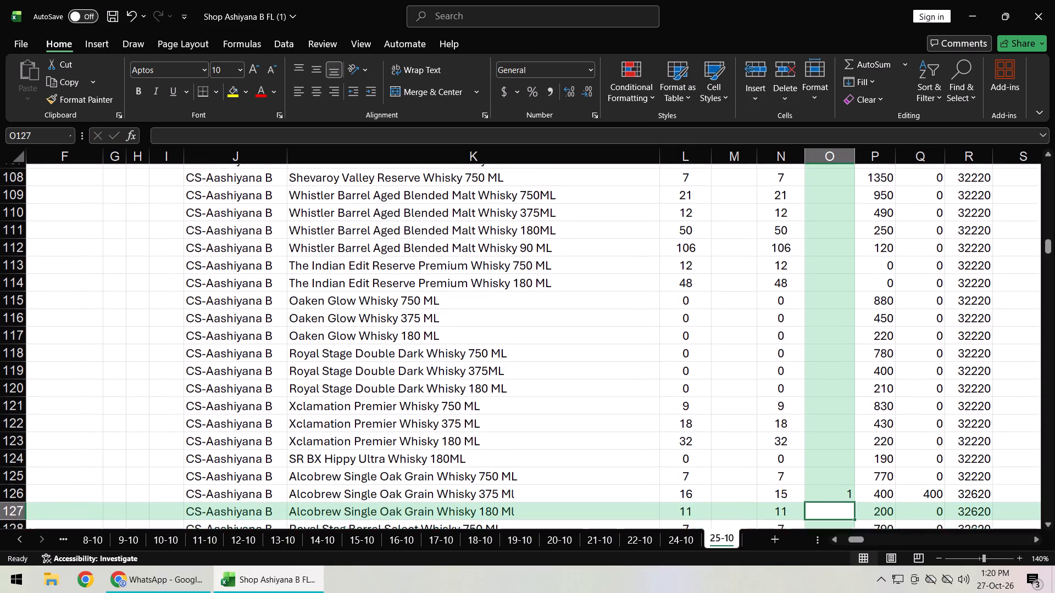
pyautogui.press('Return')
# Enter sold quantities 1 and 6 in column O for Royal Stag Barrel Select Whisky 375 ML and 180 ML.
pyautogui.press('Return')
pyautogui.press('1')
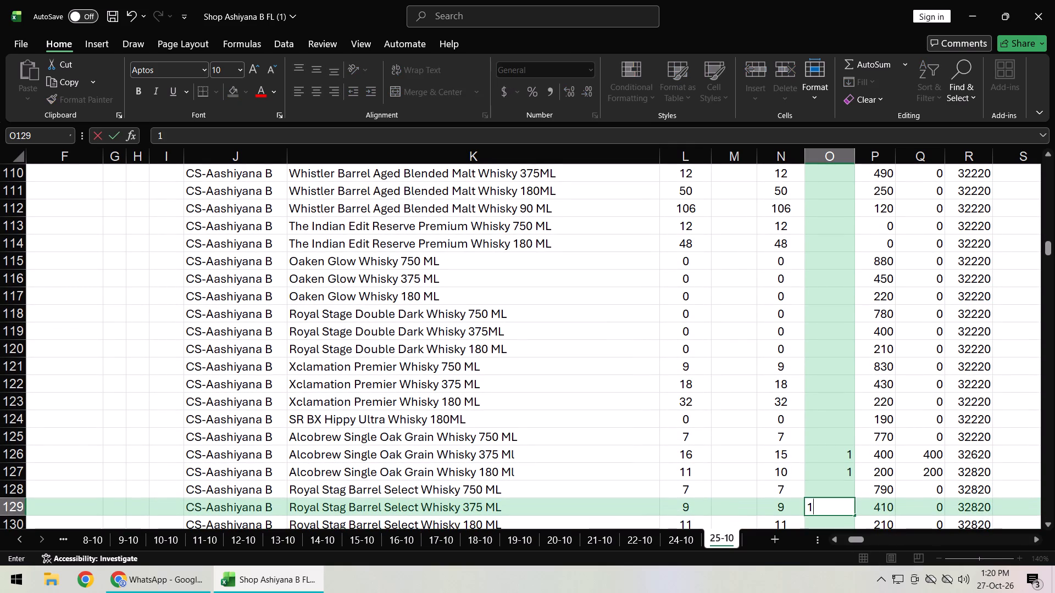
pyautogui.press('Return')
pyautogui.write('1+')
pyautogui.press('BackSpace')
pyautogui.press('BackSpace')
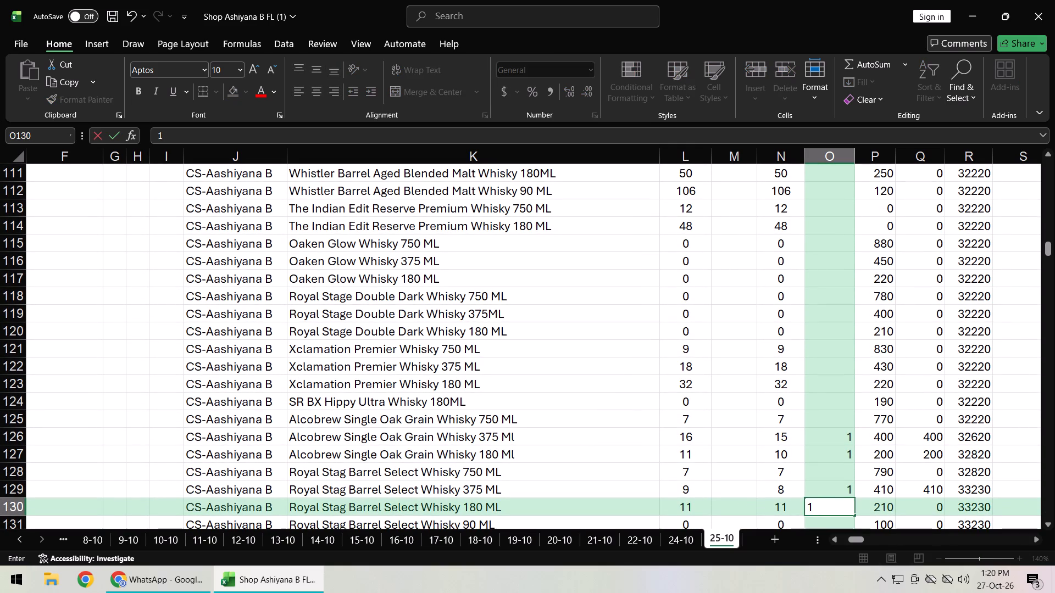
pyautogui.press('6')
pyautogui.press('Return')
# Enter received quantities 24 and 96 in column M for Royal Stag Deluxe Whisky 375ML and 180ML.
pyautogui.press('Return')
pyautogui.press('Return')
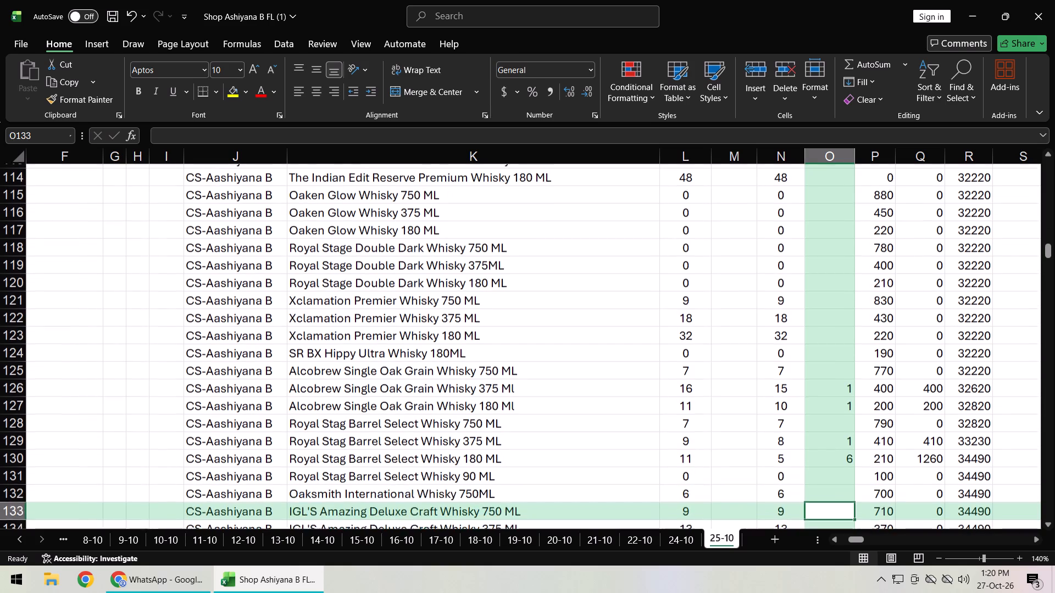
pyautogui.press('Return')
pyautogui.press('Return')
pyautogui.press('Return')
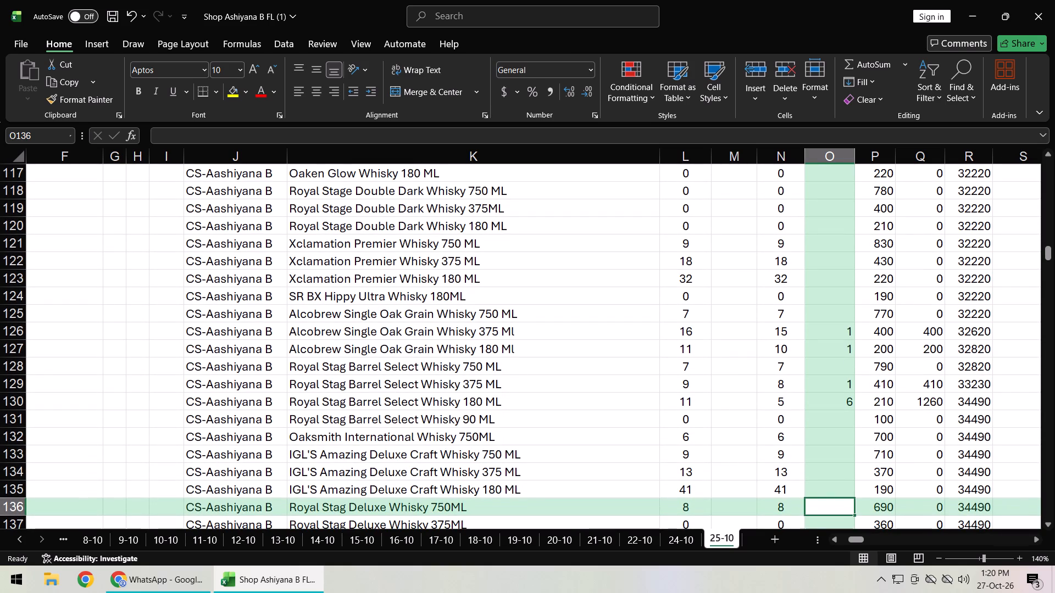
pyautogui.press('Left')
pyautogui.press('Left')
pyautogui.press('Down')
pyautogui.write('24')
pyautogui.press('Return')
pyautogui.write('96')
pyautogui.press('Return')
# Enter sold quantities 6, 4 and 14 in column O for Royal Stag Deluxe Whisky 750ML, 375ML and 180ML.
pyautogui.press('Right')
pyautogui.press('Right')
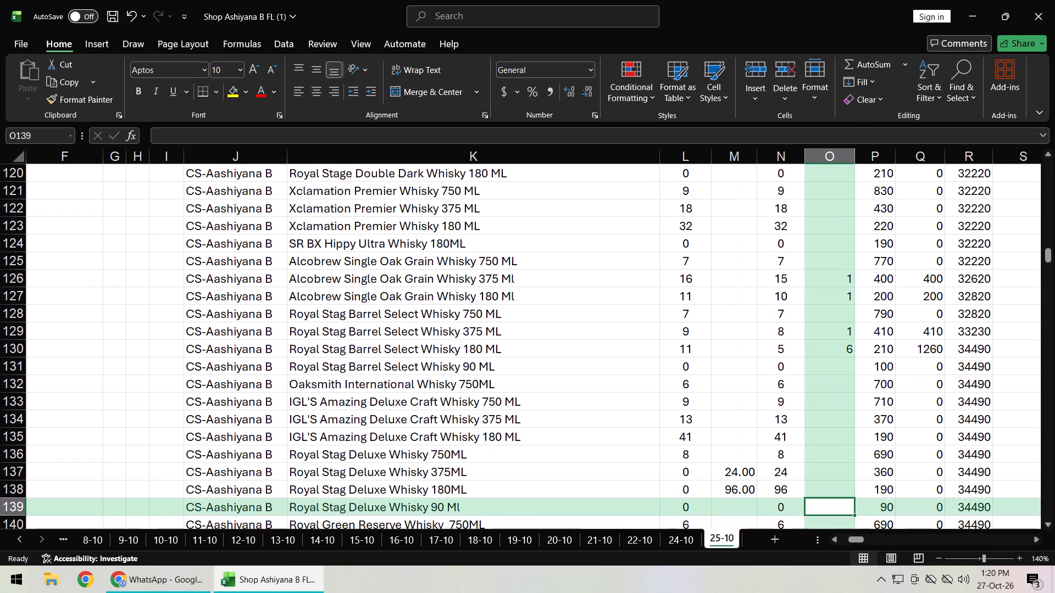
pyautogui.press('Up')
pyautogui.press('Up')
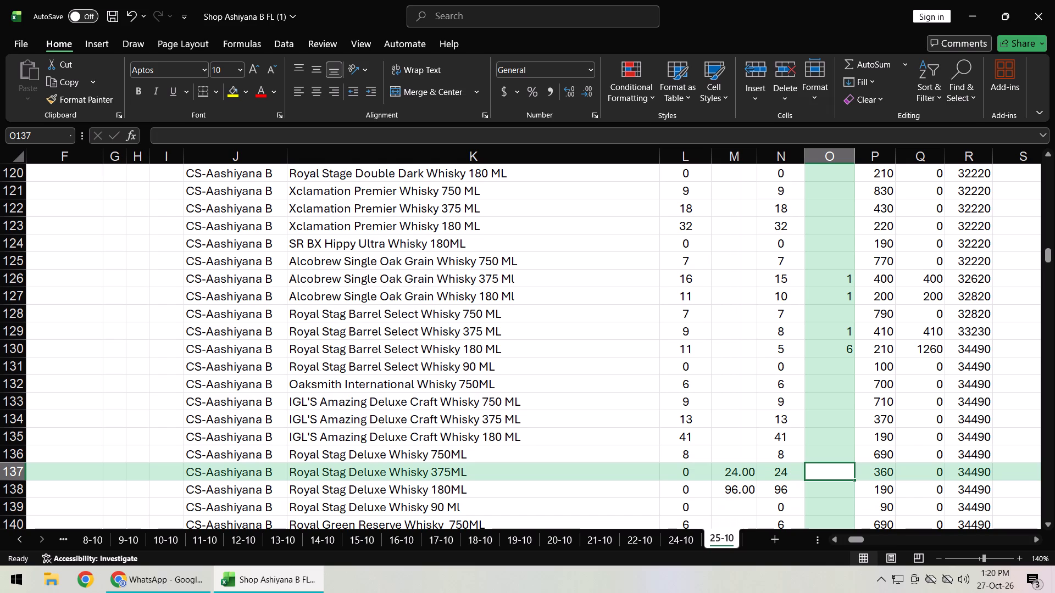
pyautogui.press('Up')
pyautogui.press('6')
pyautogui.press('Return')
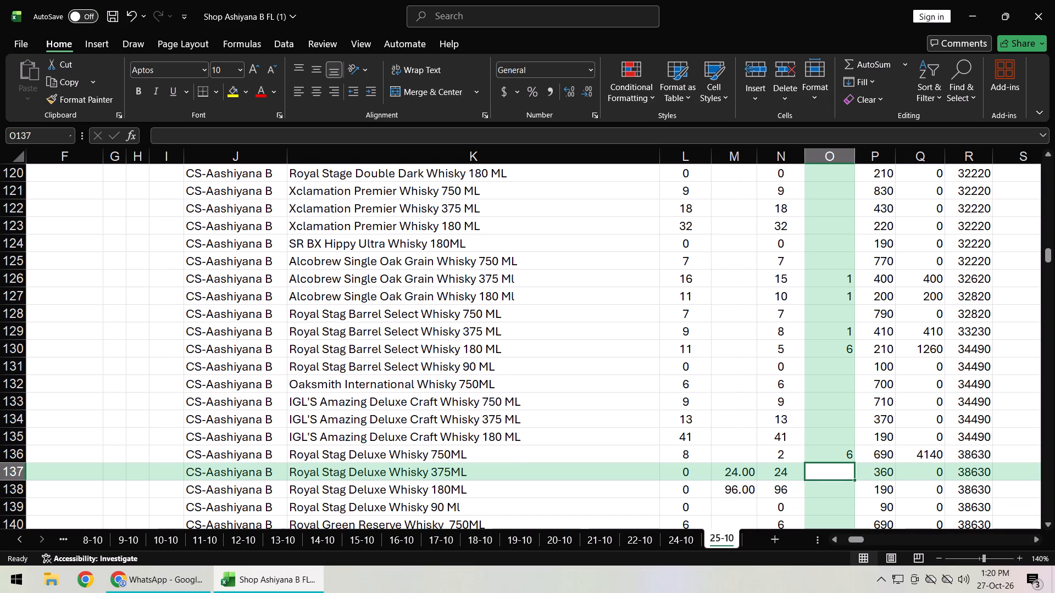
pyautogui.press('4')
pyautogui.press('Return')
pyautogui.write('14')
pyautogui.press('Return')
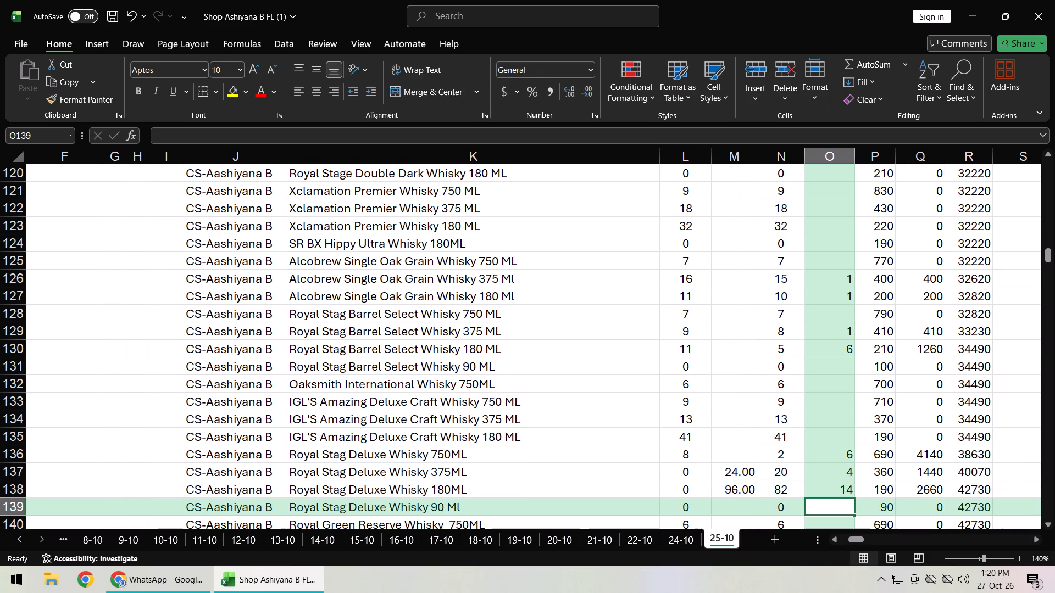
# Enter sold quantities 1 and 2 in column O for Royal Green Reserve Whisky 750ML and 180ML.
pyautogui.press('Return')
pyautogui.press('1')
pyautogui.press('Return')
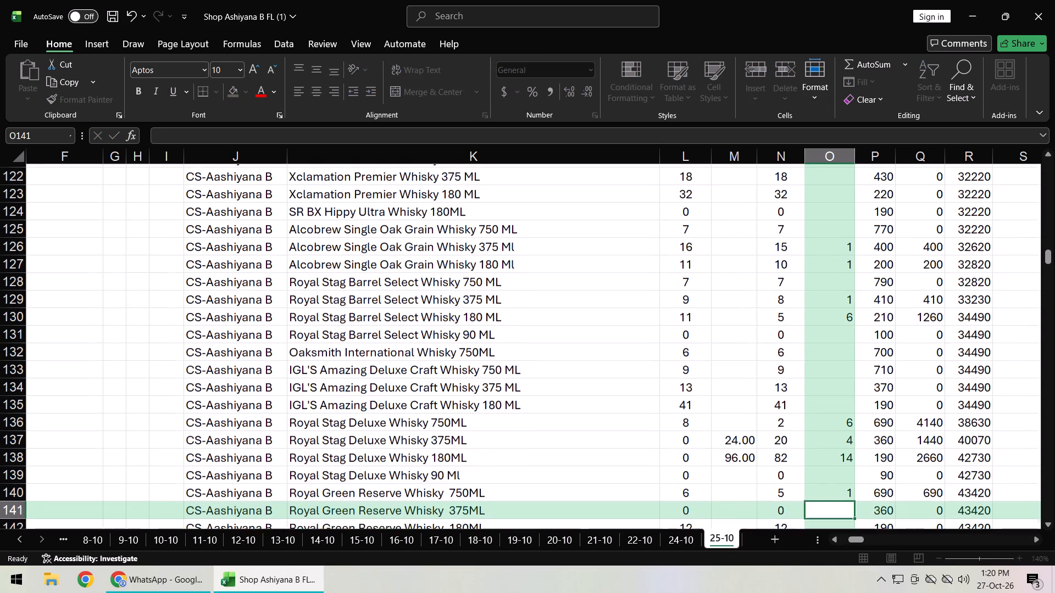
pyautogui.press('Return')
pyautogui.press('2')
pyautogui.press('Return')
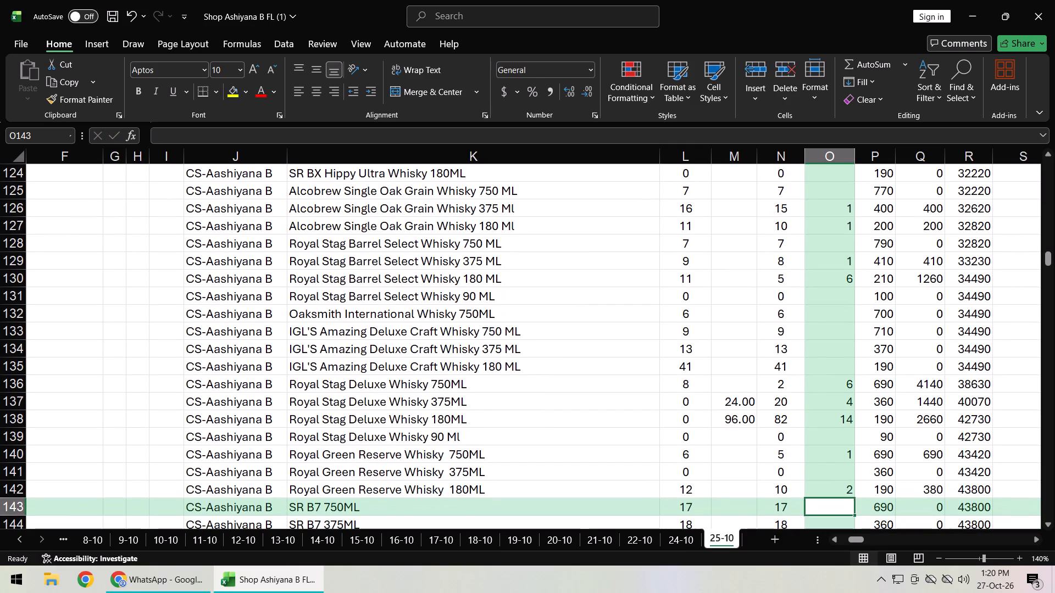
# Enter received quantities 24 and 48 in column M for SR B7 375ML and 180ML.
pyautogui.press('Left')
pyautogui.press('Left')
pyautogui.press('Down')
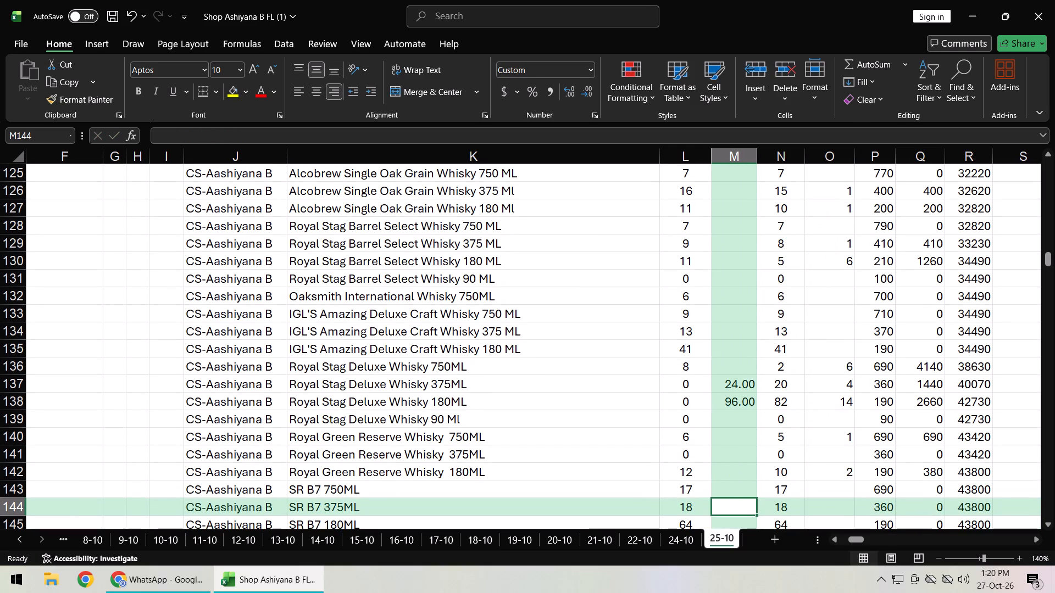
pyautogui.write('24')
pyautogui.press('Return')
pyautogui.write('48')
pyautogui.press('Return')
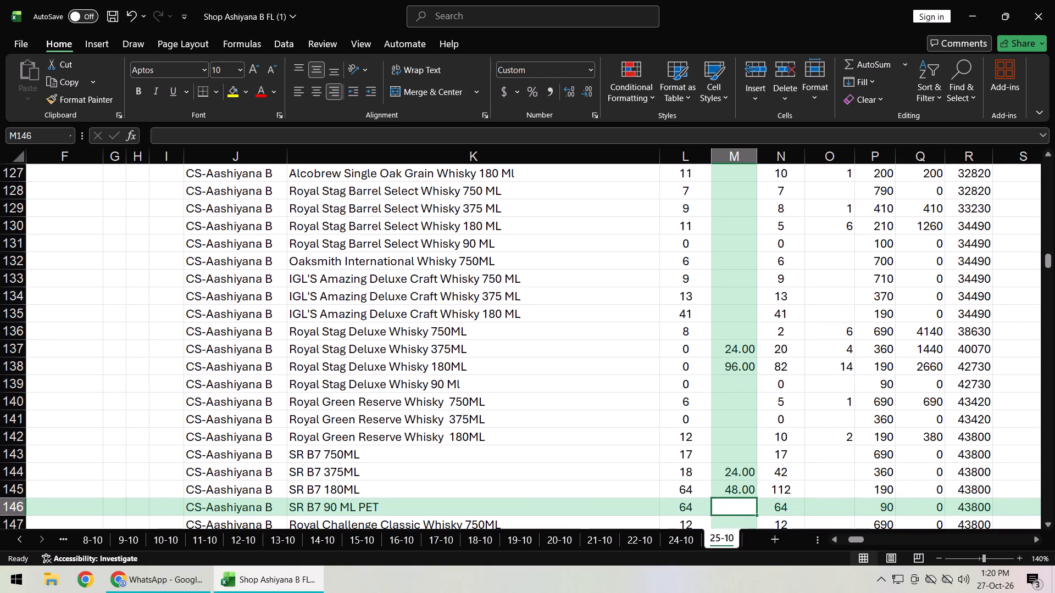
# Enter sold quantities 5, 10 and 28 in column O for SR B7 375ML, 180ML and 90 ML PET.
pyautogui.press('Right')
pyautogui.press('Right')
pyautogui.press('Right')
pyautogui.press('Up')
pyautogui.press('Up')
pyautogui.press('Left')
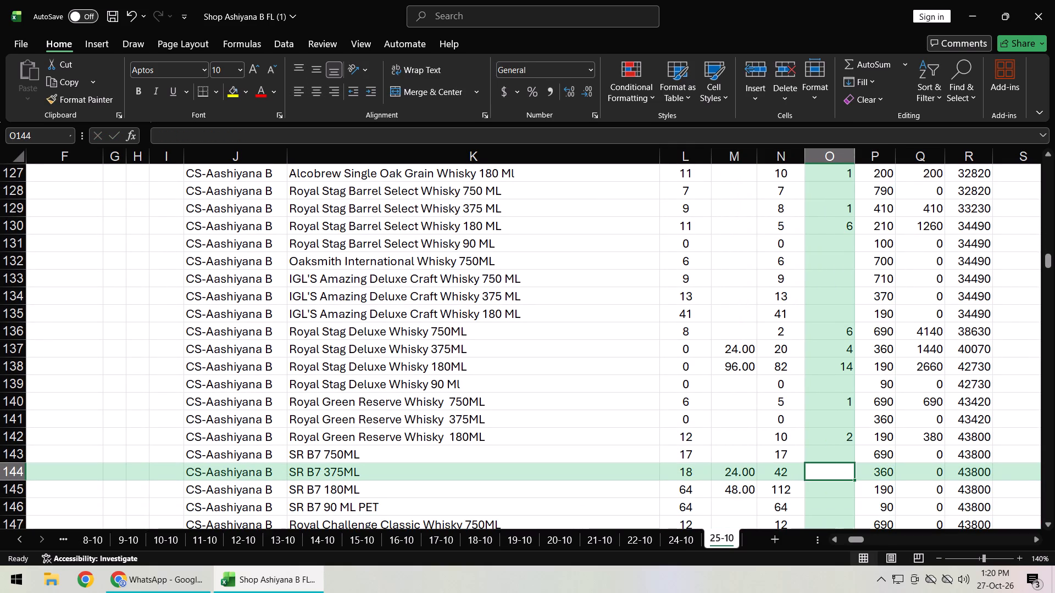
pyautogui.press('5')
pyautogui.press('Return')
pyautogui.write('10')
pyautogui.press('Return')
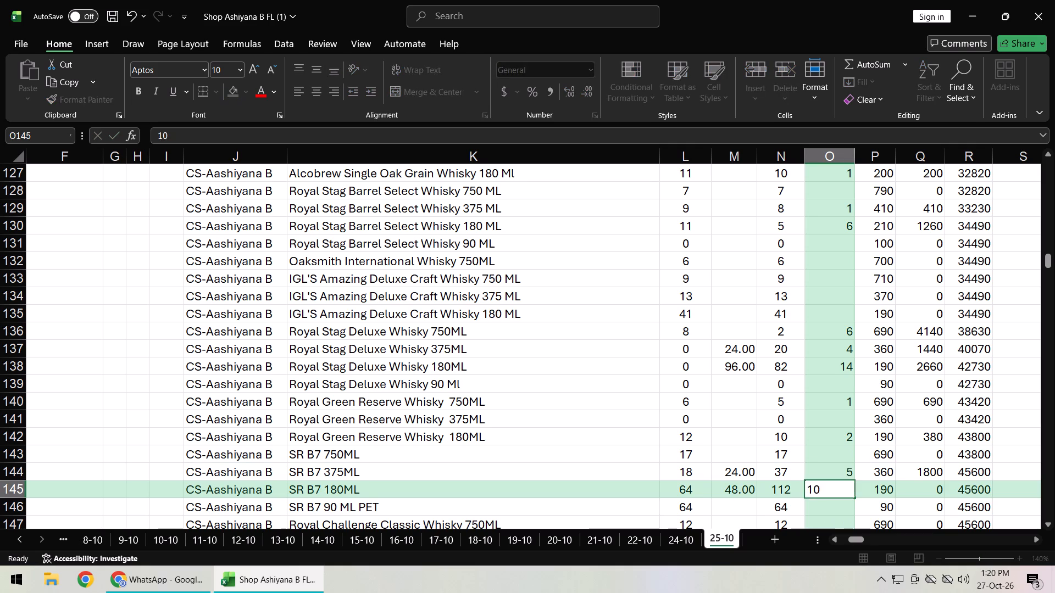
pyautogui.write('28')
pyautogui.press('Return')
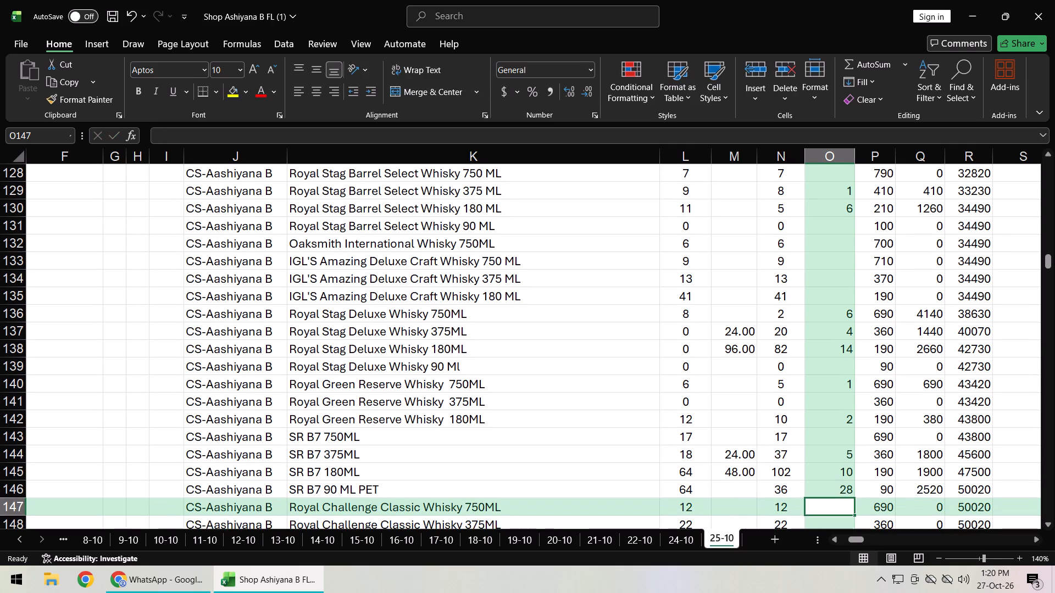
# Enter sold quantities 1 and 11 in column O for Royal Challenge Classic Whisky 375ML and 90 ML.
pyautogui.press('1')
pyautogui.press('BackSpace')
pyautogui.press('Return')
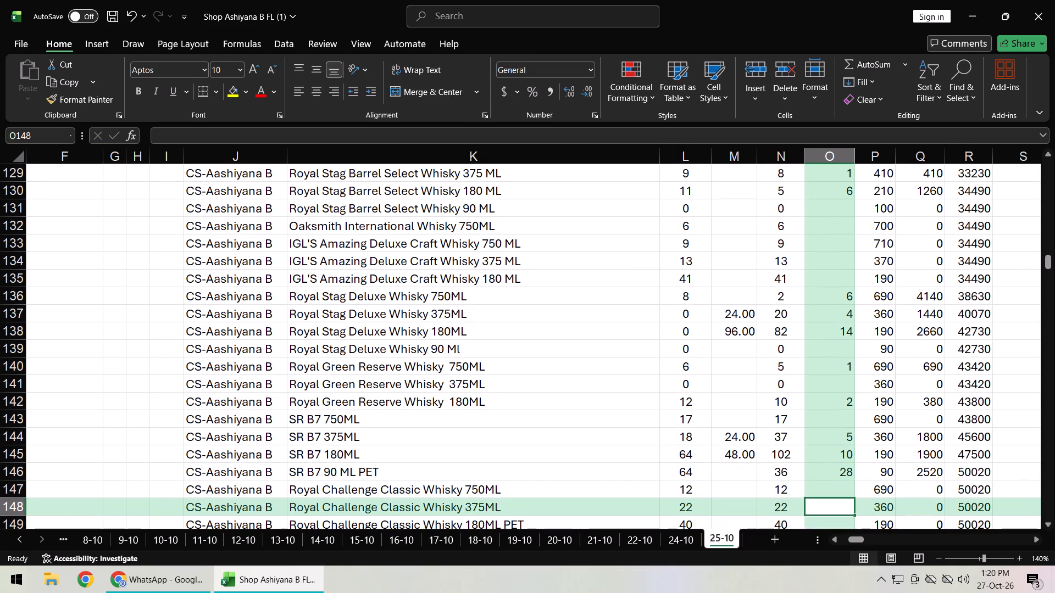
pyautogui.press('1')
pyautogui.press('Return')
pyautogui.press('Return')
pyautogui.write('11')
pyautogui.press('Return')
# Enter received quantity 96 in column M for Royal Challenge Classic Whisky 90 ML.
pyautogui.press('Up')
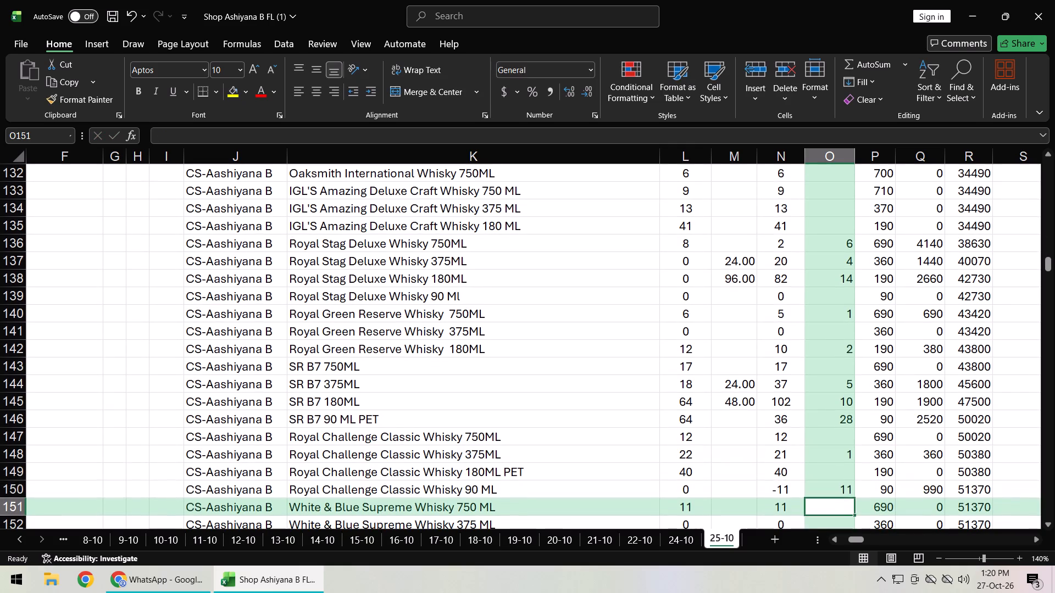
pyautogui.press('Left')
pyautogui.press('Left')
pyautogui.write('96')
pyautogui.press('Return')
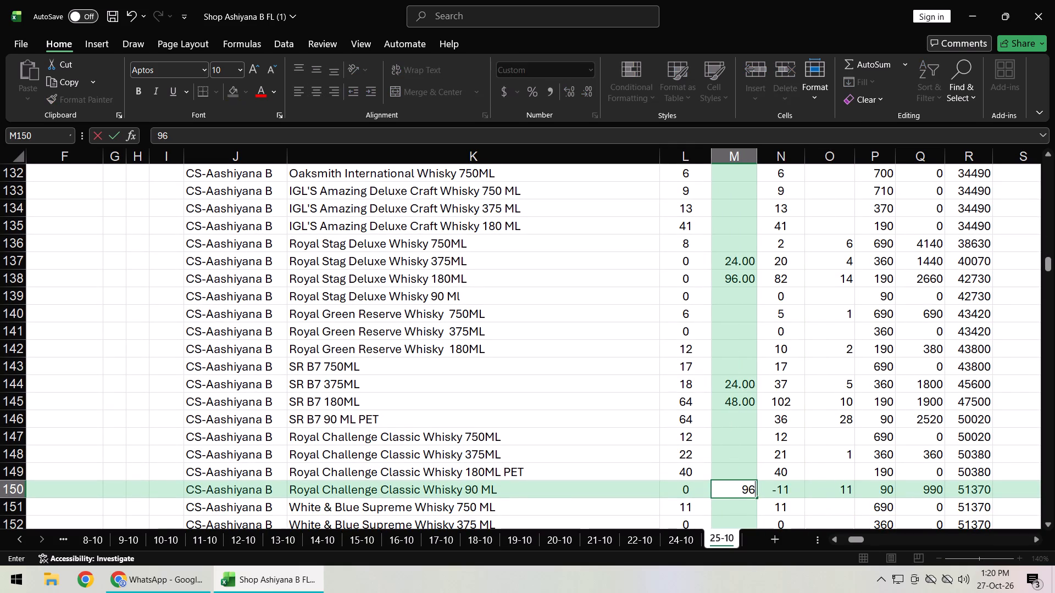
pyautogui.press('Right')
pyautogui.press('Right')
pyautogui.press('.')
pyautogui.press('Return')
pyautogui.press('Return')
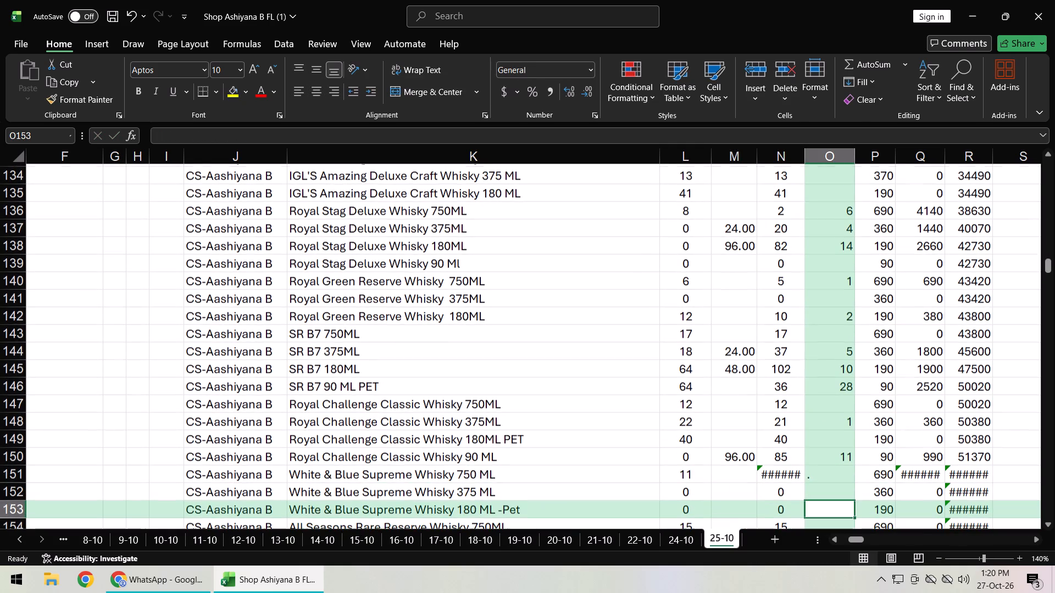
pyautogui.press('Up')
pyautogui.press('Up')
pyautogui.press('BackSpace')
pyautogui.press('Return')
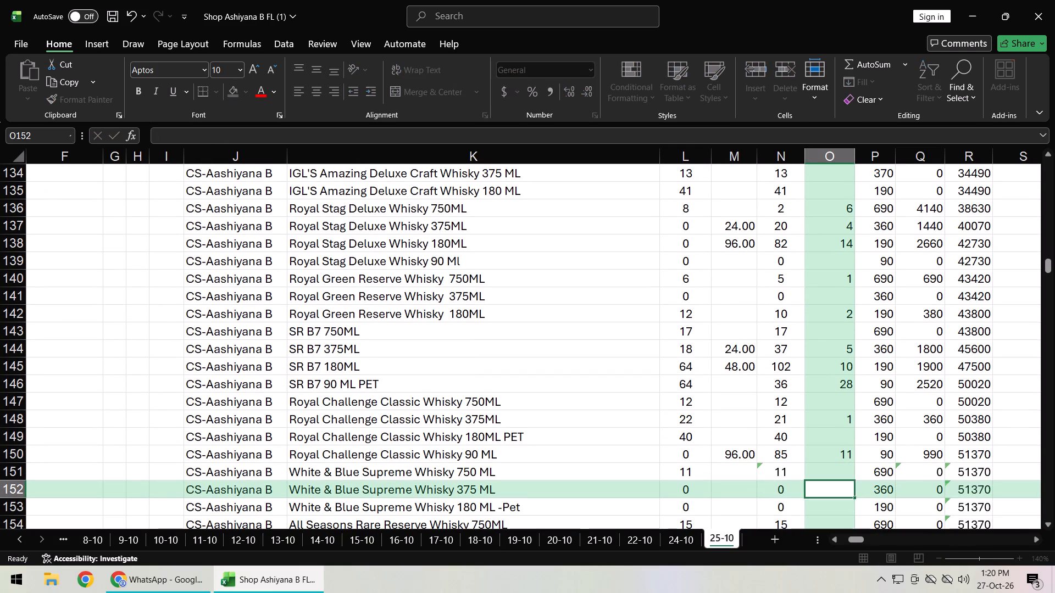
# Enter sold quantities 2, 3 and 11 in column O for All Seasons Rare Reserve Whisky 750ML, 375ML and 180ML.
pyautogui.press('Return')
pyautogui.press('Return')
pyautogui.press('Return')
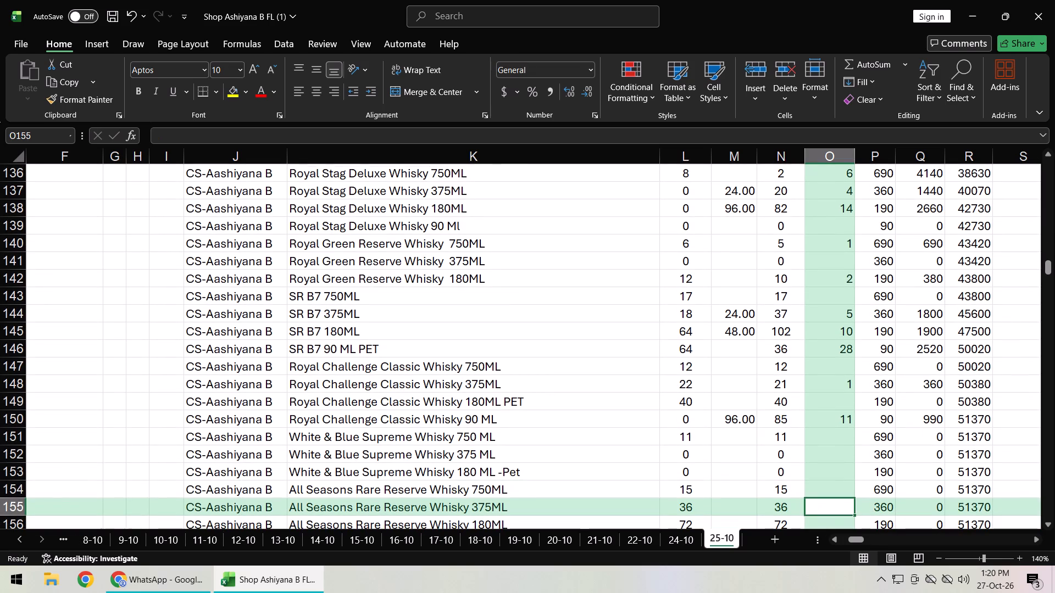
pyautogui.press('Up')
pyautogui.press('2')
pyautogui.press('Return')
pyautogui.press('3')
pyautogui.press('Return')
pyautogui.write('11')
pyautogui.press('Return')
# Enter sold quantity 3 in column O for 8 PM Black Whisky 180ML PET.
pyautogui.press('Return')
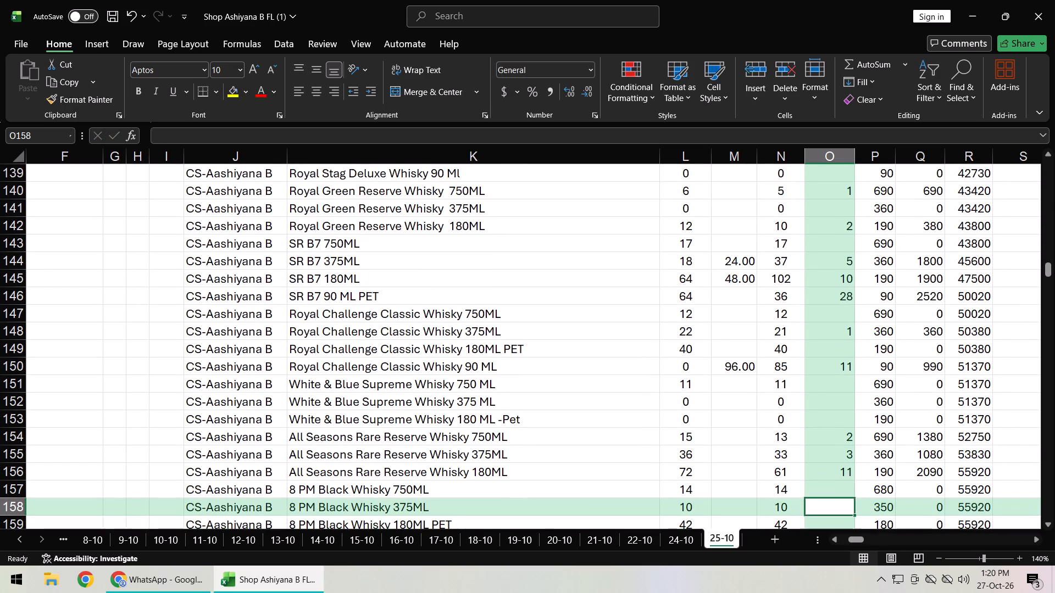
pyautogui.press('Return')
pyautogui.press('3')
pyautogui.press('Return')
# Enter received quantity 24 in column M for 9 Race Cource Superior Grain Whisky 180 ML.
pyautogui.press('Return')
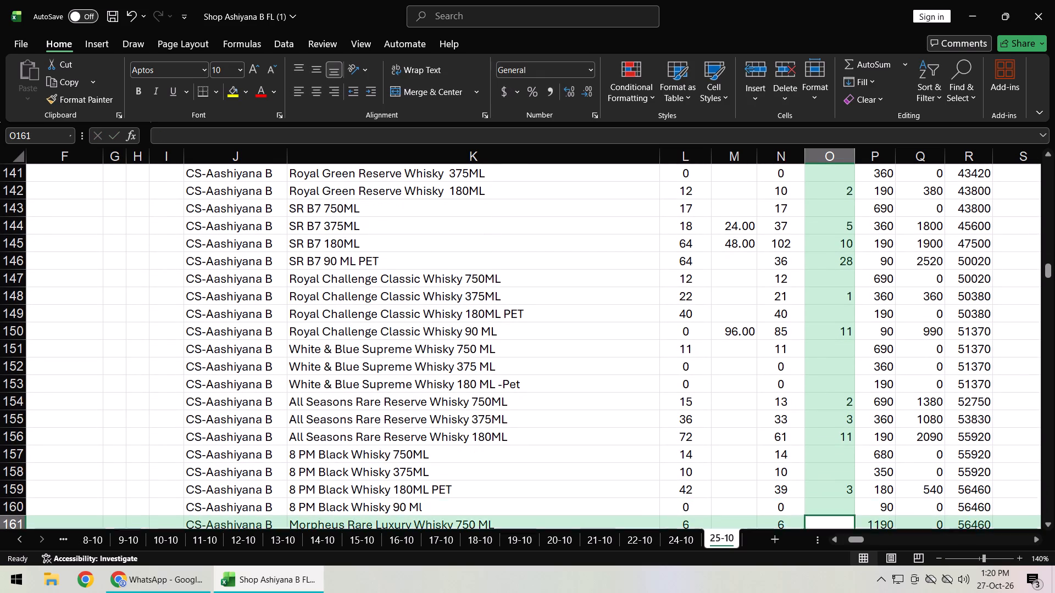
pyautogui.press('Return')
pyautogui.press('Return')
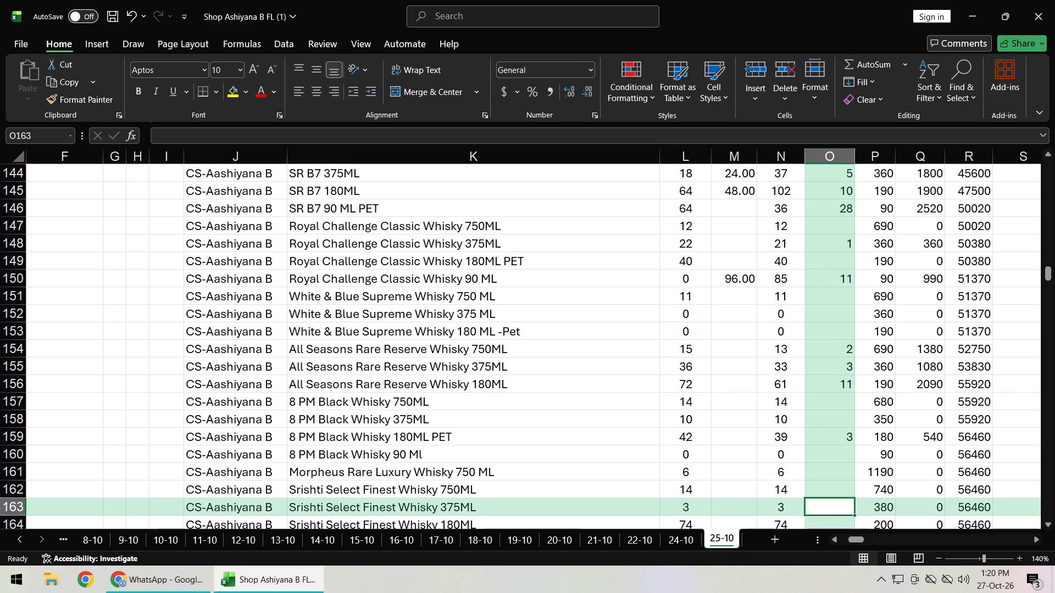
pyautogui.press('Return')
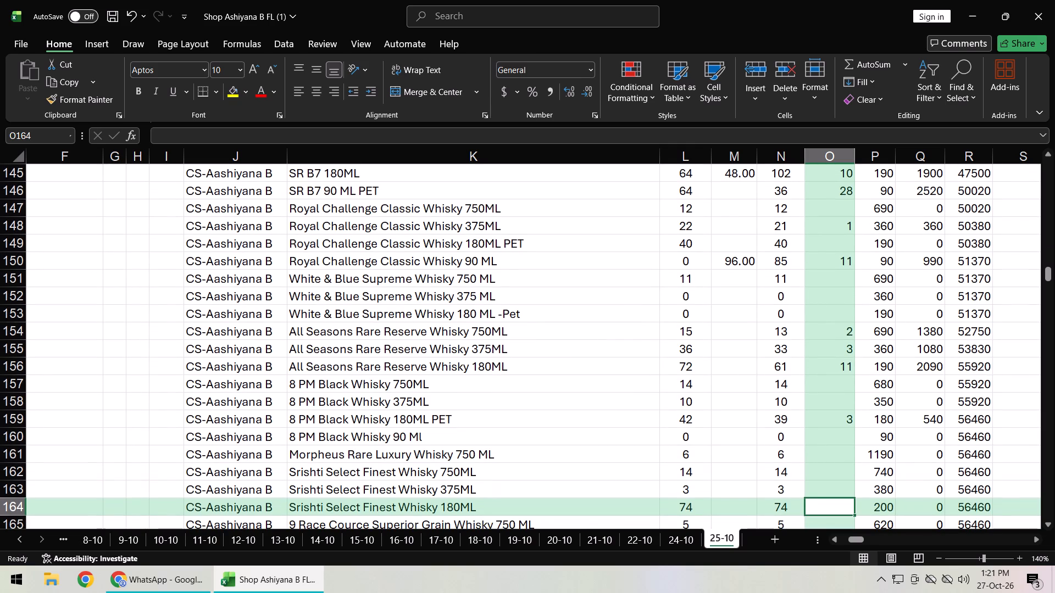
pyautogui.press('Down')
pyautogui.press('Left')
pyautogui.press('Left')
pyautogui.press('Down')
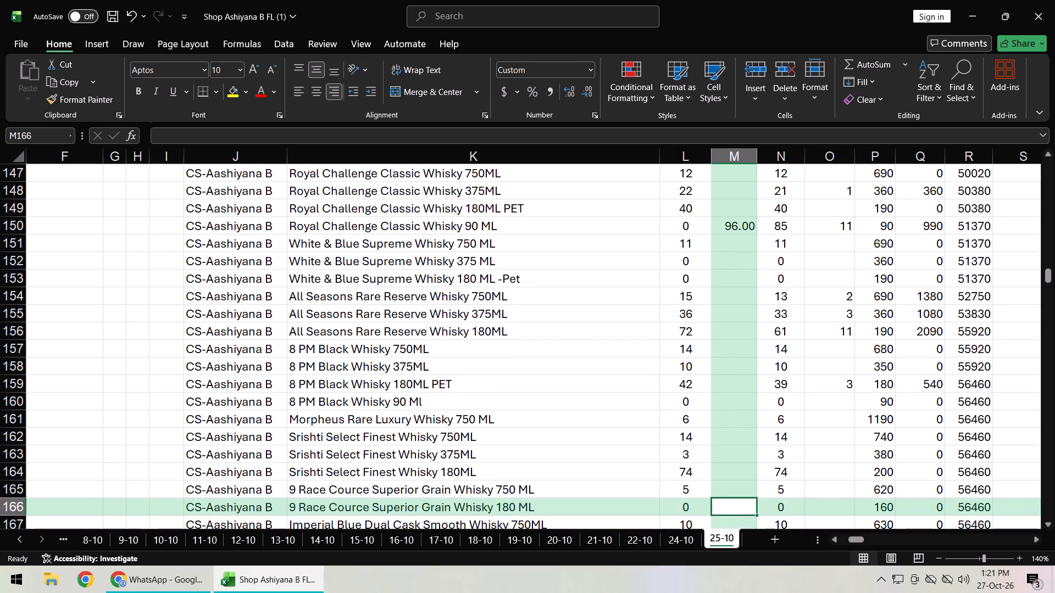
pyautogui.write('24')
pyautogui.press('Return')
# Enter sold quantity 1 in column O for 9 Race Cource Superior Grain Whisky 180 ML.
pyautogui.press('Right')
pyautogui.press('Right')
pyautogui.press('Up')
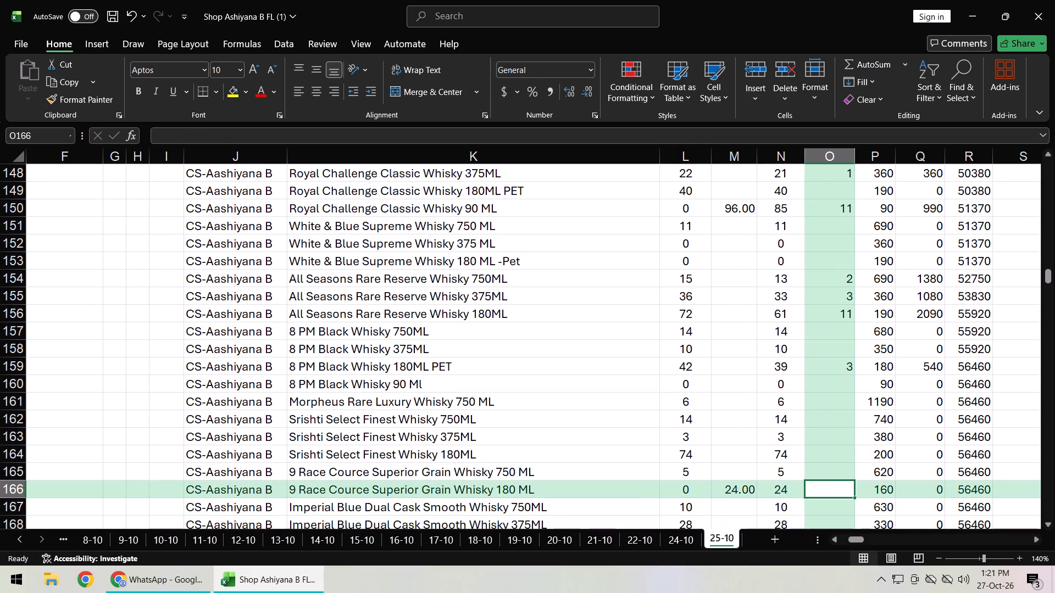
pyautogui.press('1')
pyautogui.press('Return')
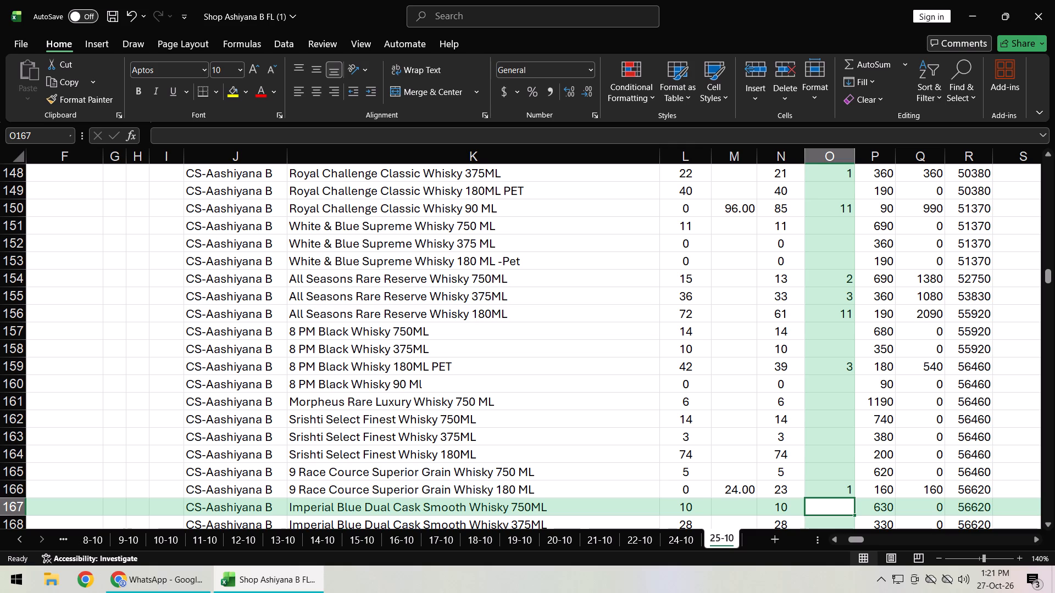
# Enter received quantity 48 in column M for Imperial Blue Dual Cask Smooth Whisky 180ML.
pyautogui.press('Down')
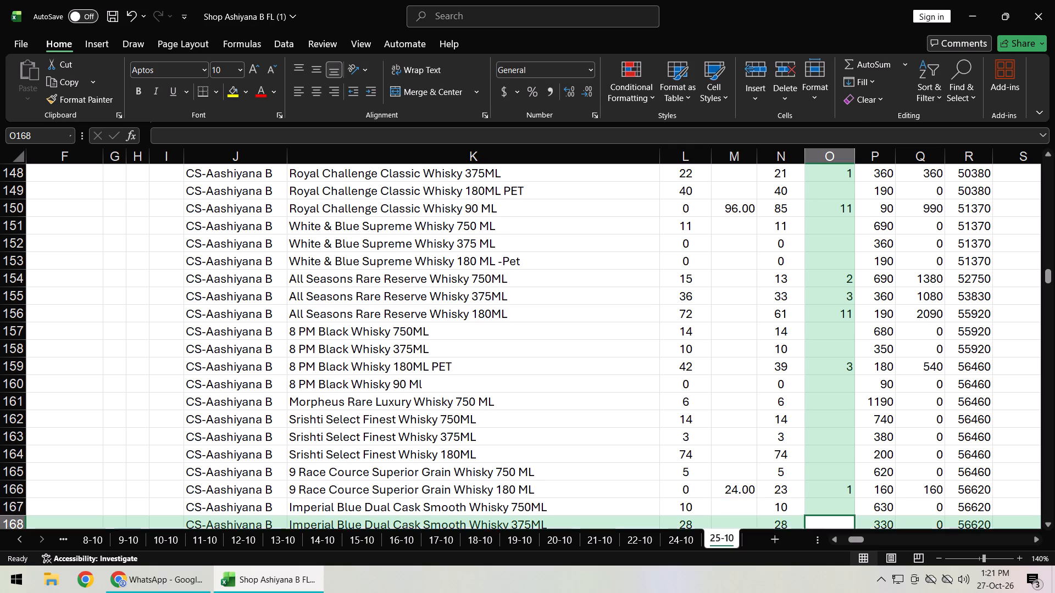
pyautogui.press('Down')
pyautogui.press('Left')
pyautogui.press('Left')
pyautogui.write('48')
pyautogui.press('Return')
# Enter sold quantities 3 and 18 in column O for Imperial Blue Dual Cask Smooth Whisky 375ML and 180ML.
pyautogui.press('Right')
pyautogui.press('Right')
pyautogui.press('Up')
pyautogui.press('Up')
pyautogui.press('Up')
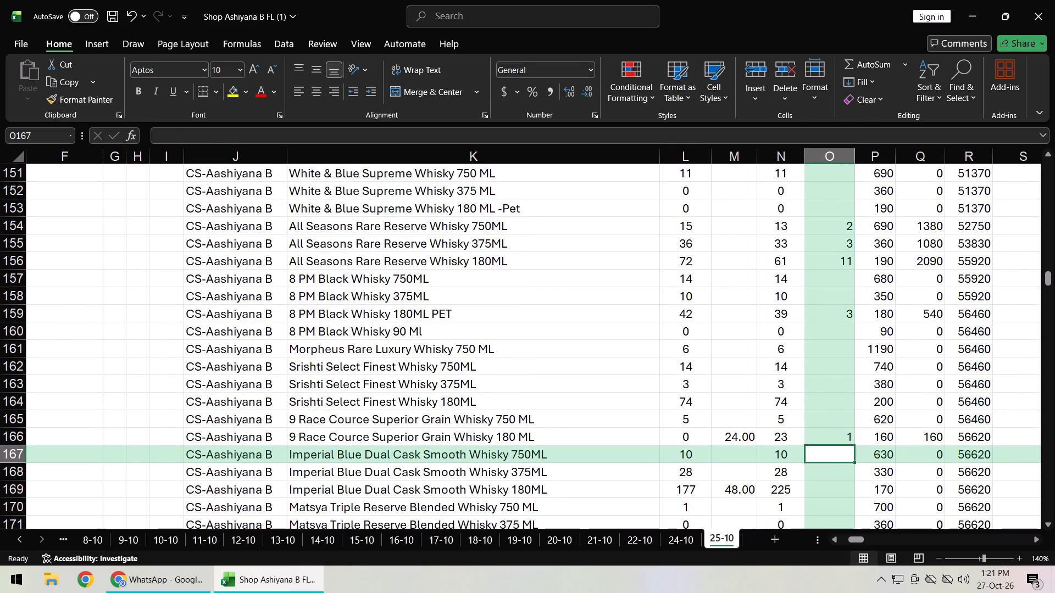
pyautogui.press('Return')
pyautogui.press('3')
pyautogui.press('Return')
pyautogui.write('18')
pyautogui.press('Return')
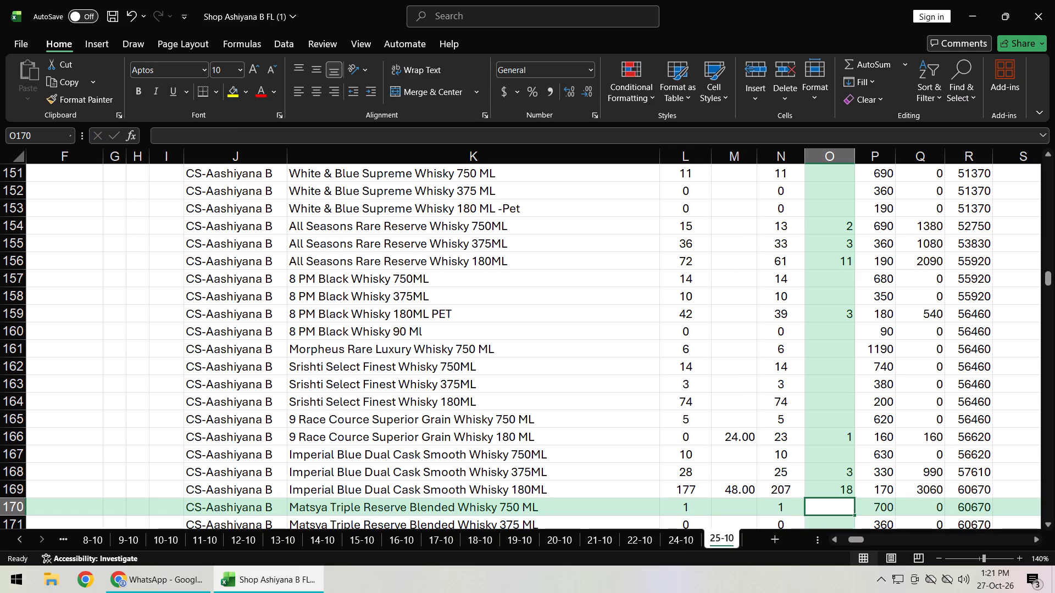
# Enter sold quantities 3 and 16 in column O for After Dark Wishky 750ML and 180ML PET.
pyautogui.press('Return')
pyautogui.press('Return')
pyautogui.press('Return')
pyautogui.press('3')
pyautogui.press('Return')
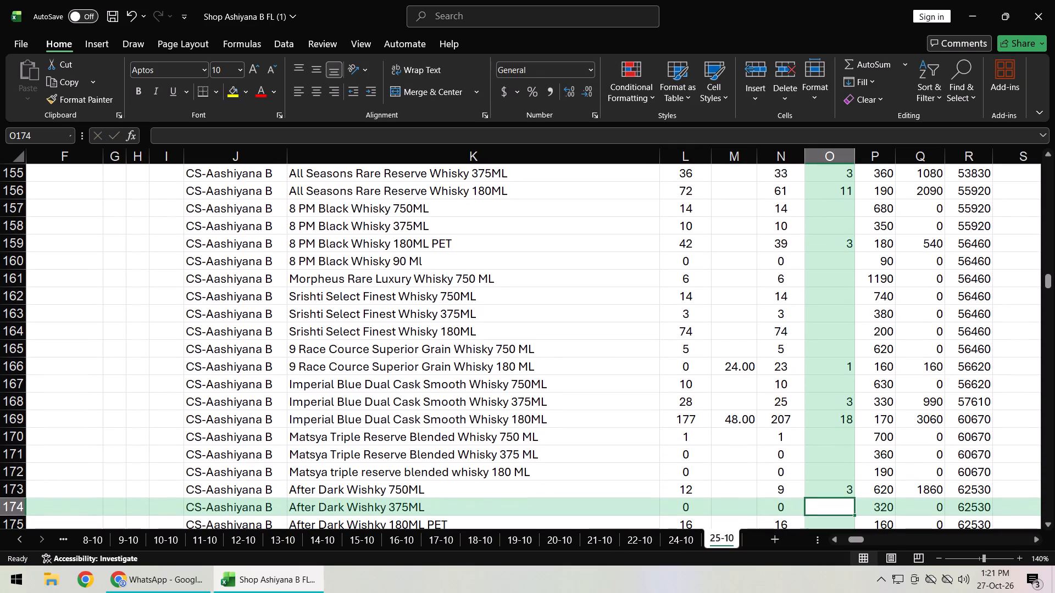
pyautogui.press('Return')
pyautogui.write('16')
pyautogui.press('Return')
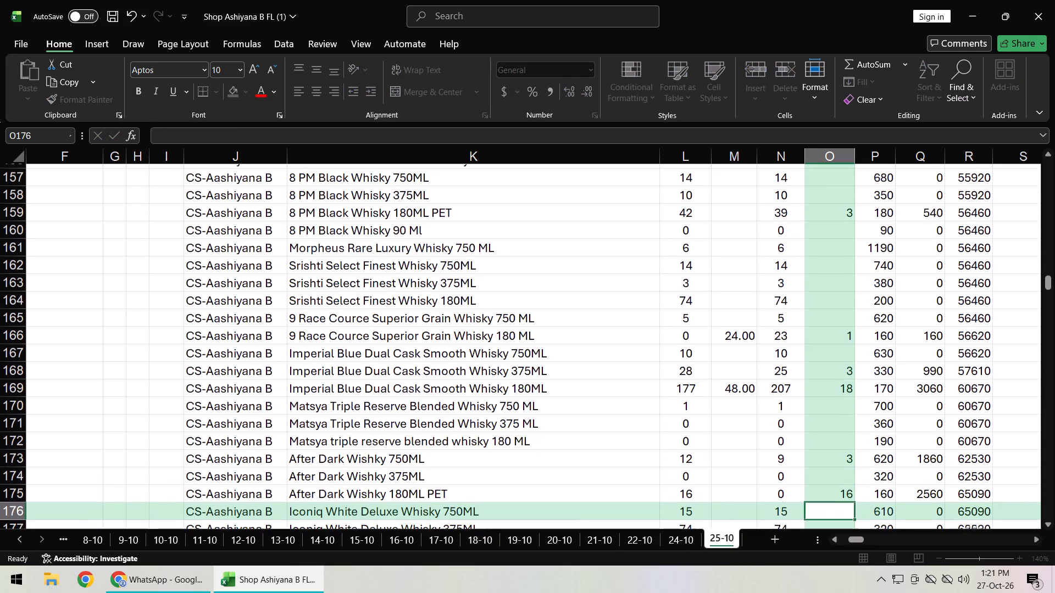
# Enter received quantities 48 and 240 in column M for Iconiq White Deluxe Whisky 375ML and 180ML.
pyautogui.press('Down')
pyautogui.press('Left')
pyautogui.press('Left')
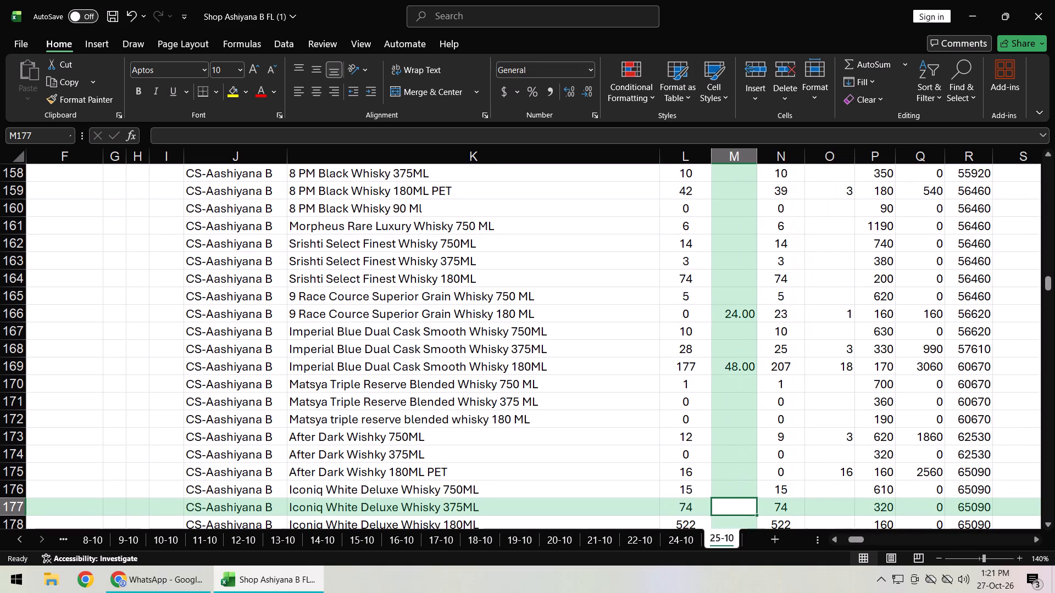
pyautogui.write('48')
pyautogui.press('Return')
pyautogui.write('240')
pyautogui.press('Return')
# Enter sold quantity 2 in column O for Iconiq White Deluxe Whisky 750ML.
pyautogui.press('Right')
pyautogui.press('Up')
pyautogui.press('Up')
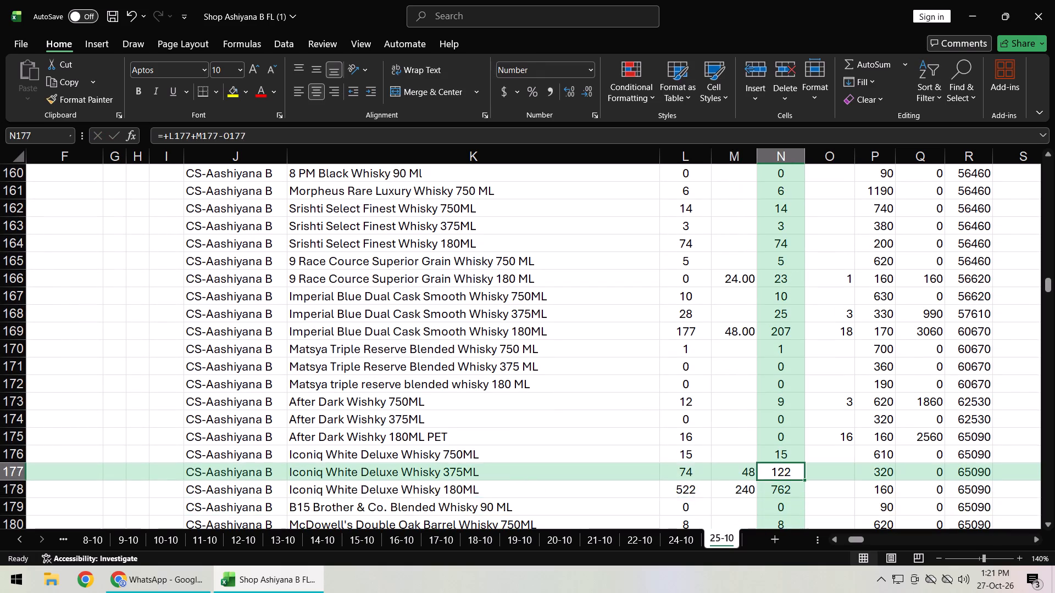
pyautogui.press('Right')
pyautogui.press('Up')
pyautogui.press('2')
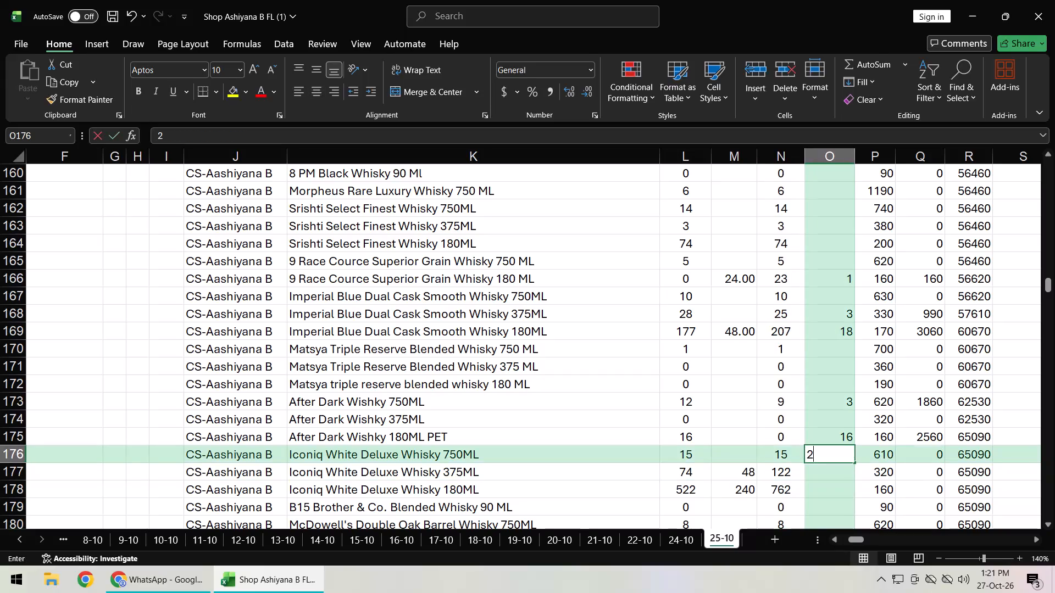
pyautogui.press('Return')
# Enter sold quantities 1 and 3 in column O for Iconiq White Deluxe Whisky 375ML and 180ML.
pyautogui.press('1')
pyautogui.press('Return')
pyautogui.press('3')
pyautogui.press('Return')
# Set the sold quantities in column O to 13 and 77 for Iconiq White Deluxe Whisky 375ML and 180ML.
pyautogui.press('Up')
pyautogui.press('Up')
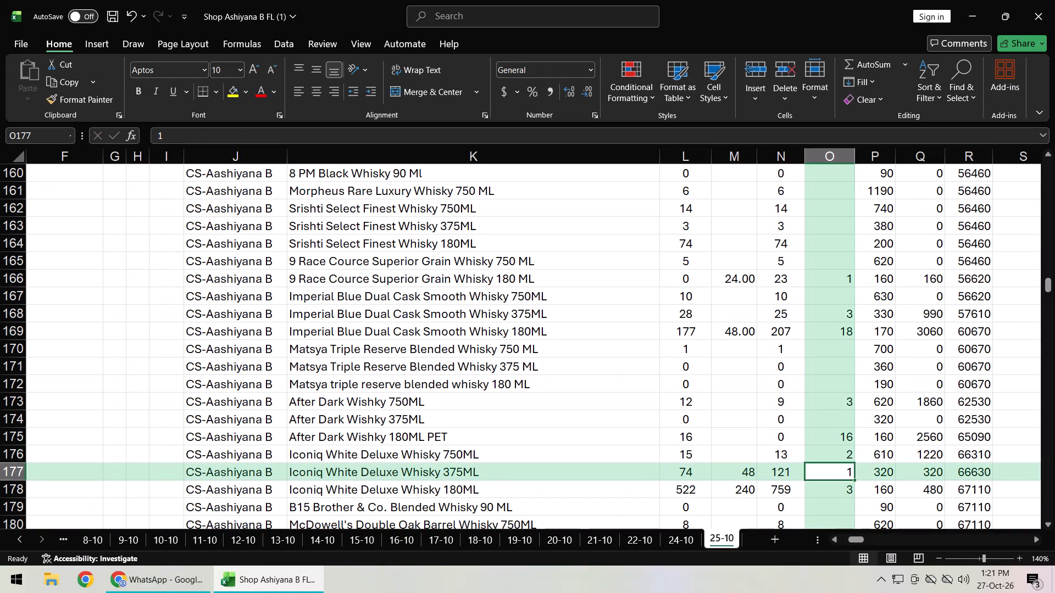
pyautogui.write('13')
pyautogui.press('Return')
pyautogui.write('77')
pyautogui.press('Return')
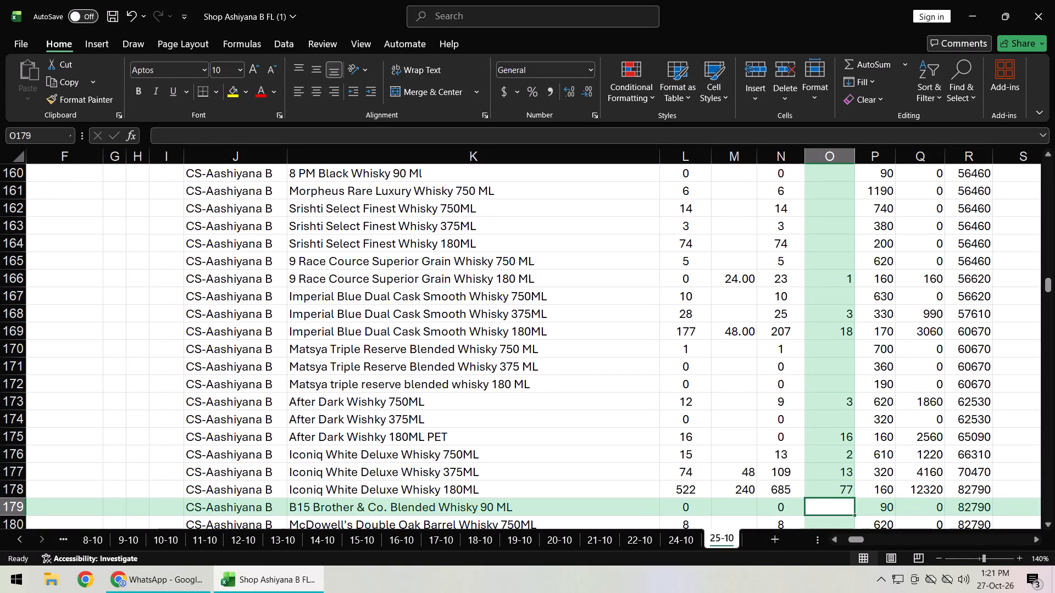
# Enter sold quantity 10 in column O for MCD No.1 Superior Whisky 180ML.
pyautogui.press('Return')
pyautogui.press('Return')
pyautogui.press('Return')
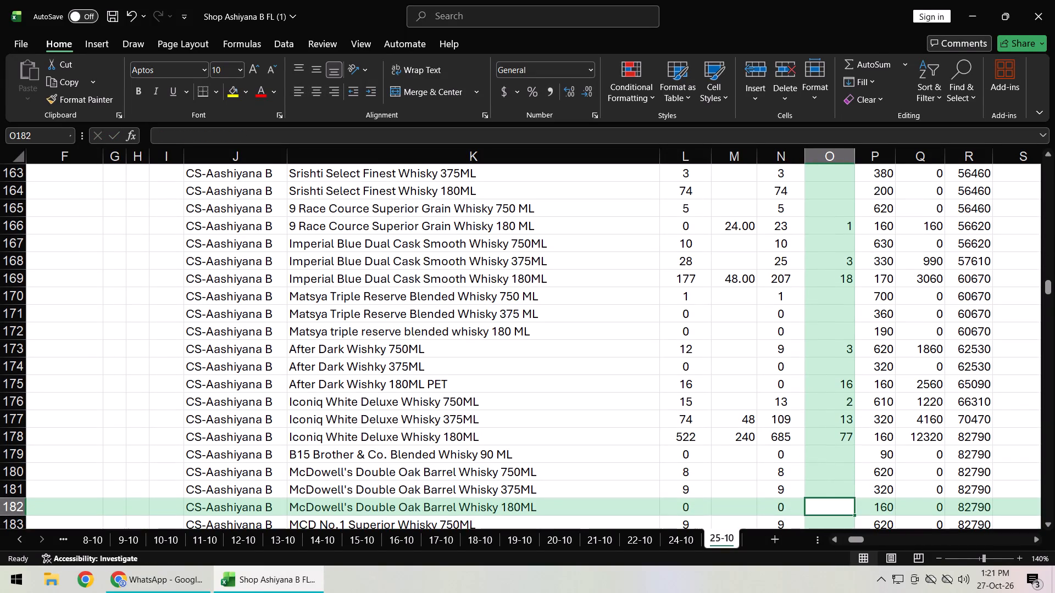
pyautogui.press('Return')
pyautogui.press('Return')
pyautogui.press('Return')
pyautogui.write('10')
pyautogui.press('Return')
# Enter sold quantity 3 in column O for Officers Choice Blue Grain Whisky 180 ML.
pyautogui.press('Return')
pyautogui.press('Return')
pyautogui.press('3')
pyautogui.press('Return')
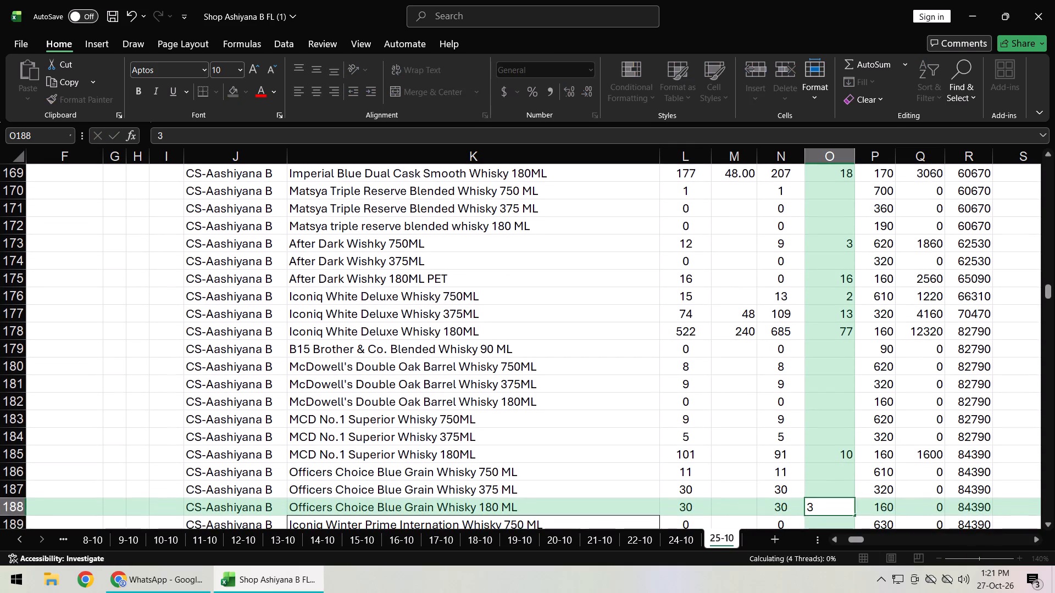
# Enter sold quantities 1, 2 and 29 in column O for Mountain Oak Select Grain Whisky 750ML, 375ML and 180ML.
pyautogui.press('Return')
pyautogui.press('Return')
pyautogui.press('Return')
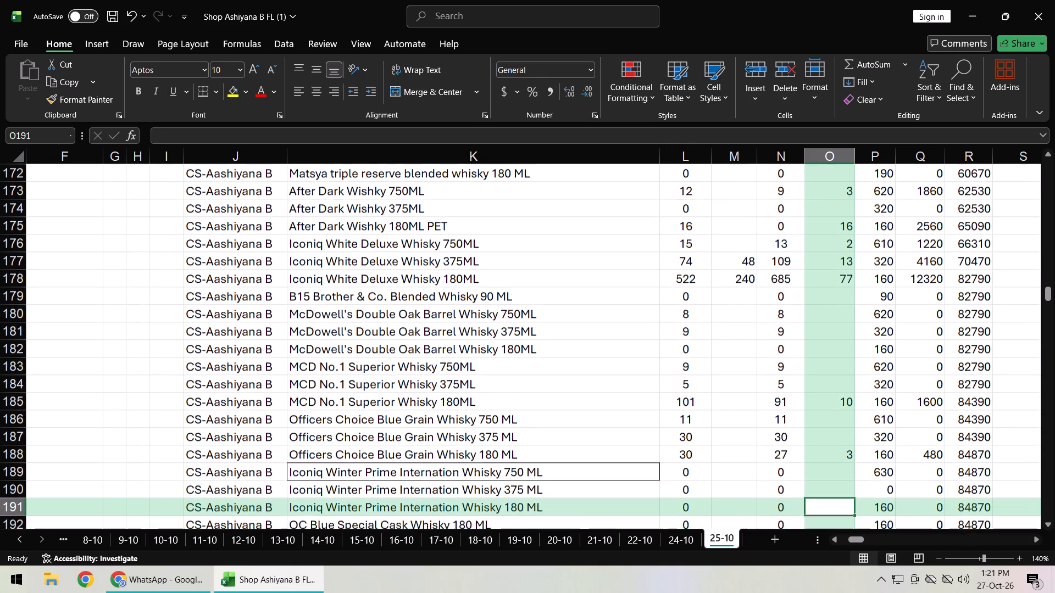
pyautogui.press('Return')
pyautogui.press('Return')
pyautogui.press('Return')
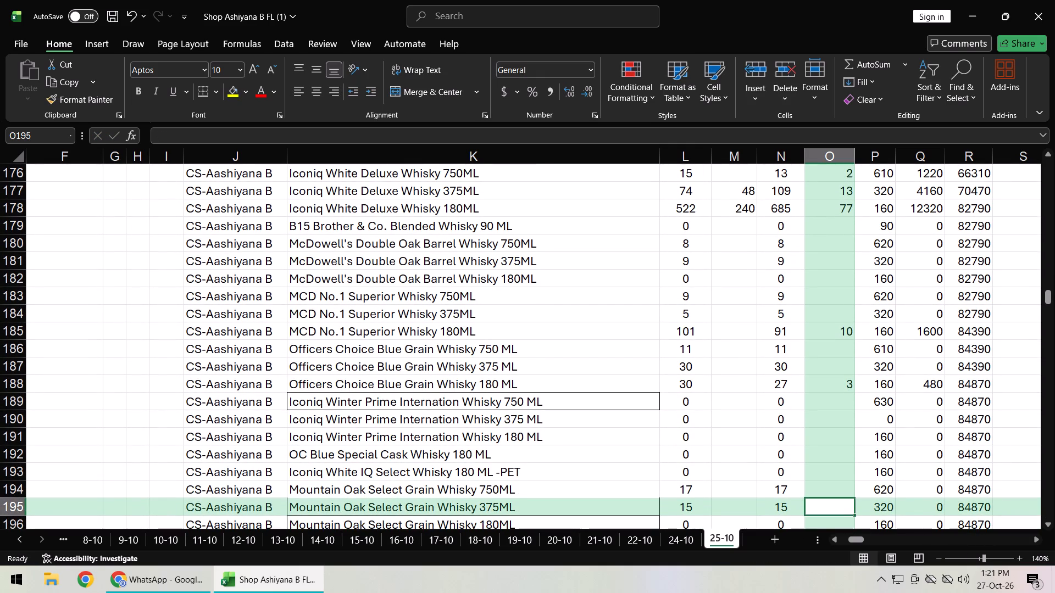
pyautogui.press('Up')
pyautogui.press('1')
pyautogui.press('Return')
pyautogui.press('2')
pyautogui.press('Return')
pyautogui.write('29')
pyautogui.press('Return')
# Enter received quantity 240 in column M for Mountain Oak Select Grain Whisky 180ML.
pyautogui.press('Up')
pyautogui.press('Left')
pyautogui.press('Left')
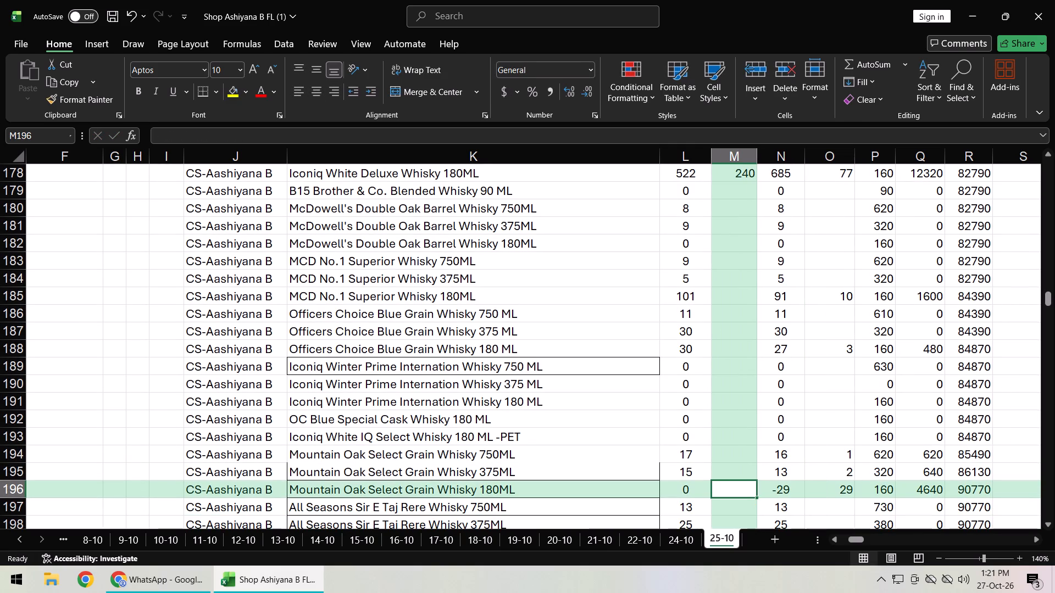
pyautogui.write('240')
pyautogui.press('Return')
# Enter sold quantity 1 in column O for All Seasons Sir E Taj Rere Whisky 375ML.
pyautogui.press('Right')
pyautogui.press('Right')
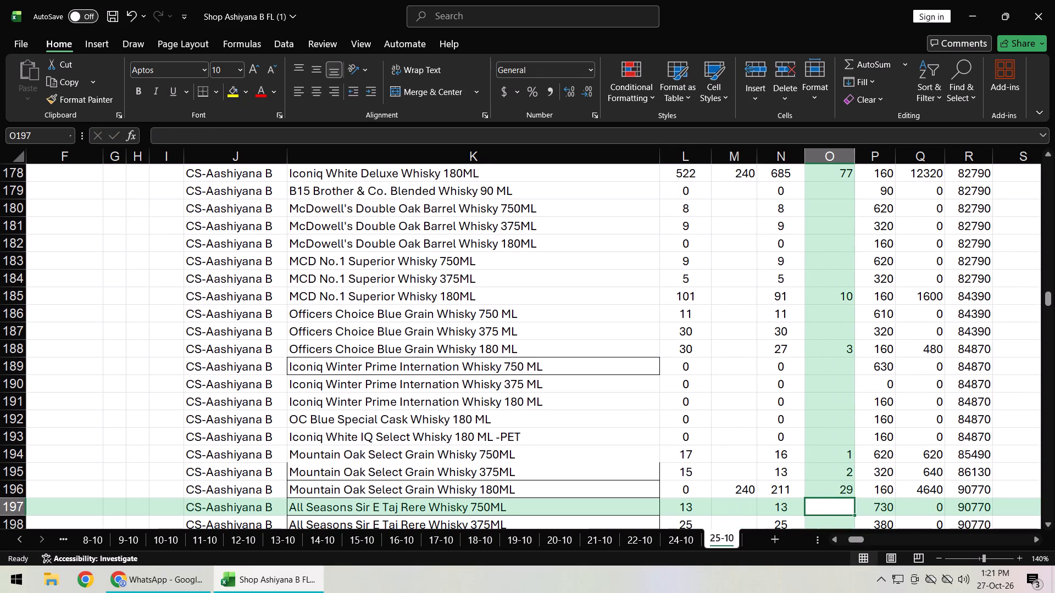
pyautogui.press('Return')
pyautogui.press('1')
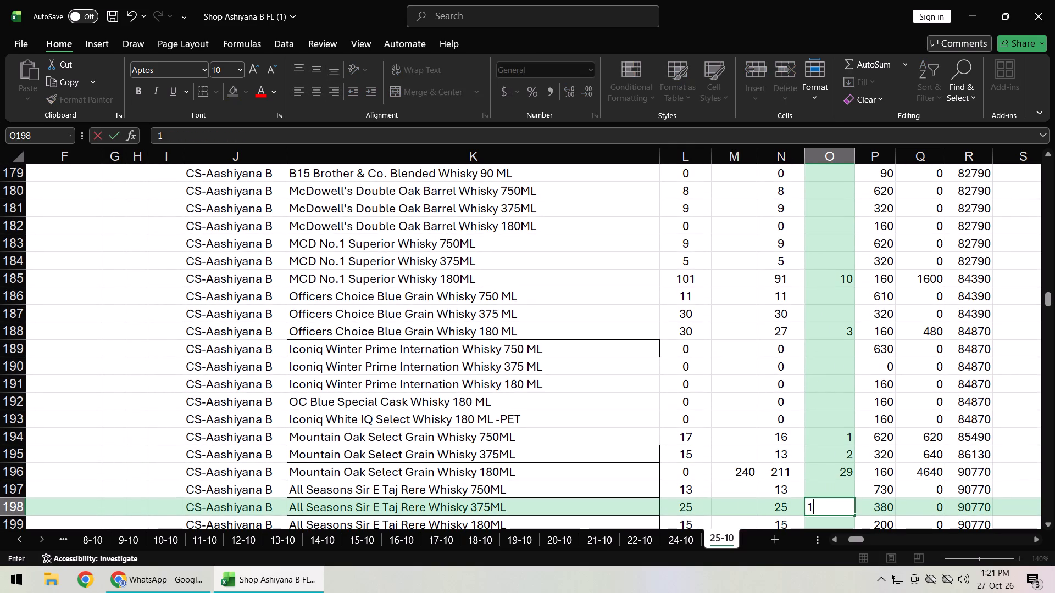
pyautogui.press('Return')
# Enter received quantity 8 in column M for 8 PM Whisky 750ML.
pyautogui.press('Return')
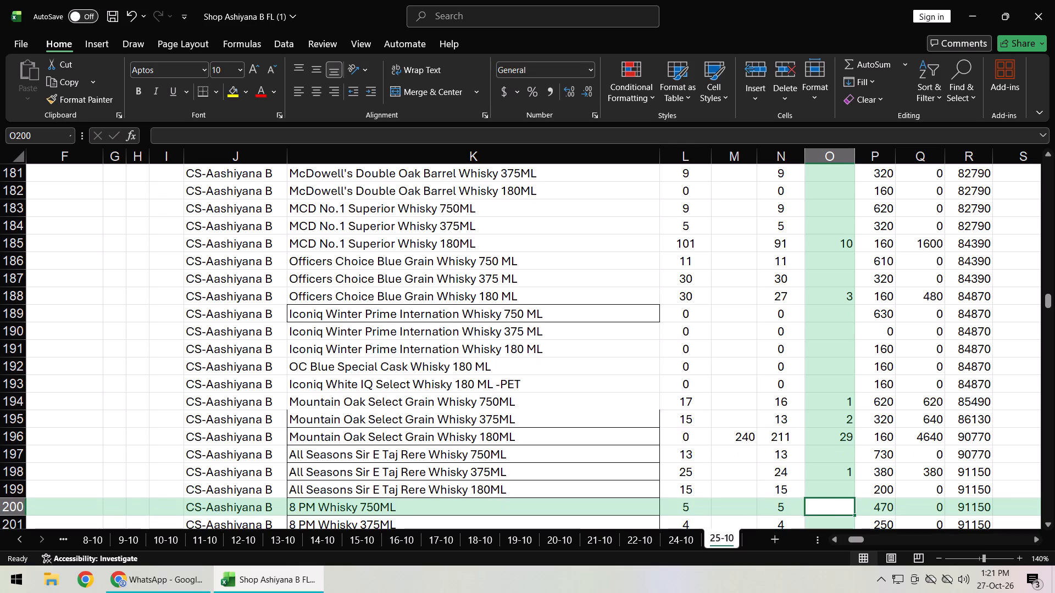
pyautogui.press('Left')
pyautogui.press('Left')
pyautogui.press('8')
pyautogui.press('Return')
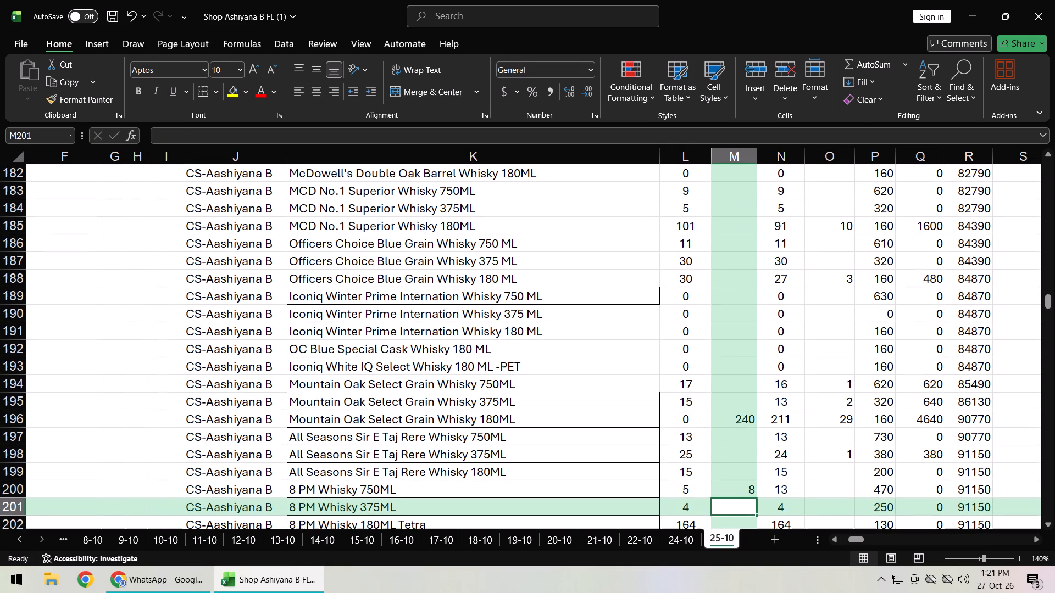
# Enter sold quantities 4 and 10 in column O for 8 PM Whisky 375ML and 180ML Tetra.
pyautogui.press('Right')
pyautogui.press('Right')
pyautogui.press('Up')
pyautogui.press('Return')
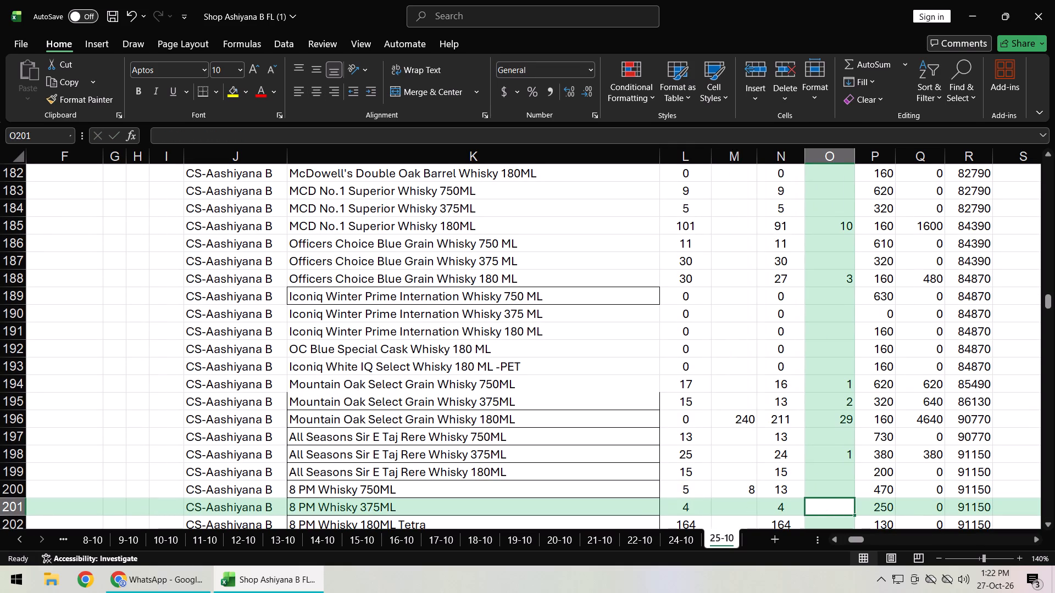
pyautogui.press('4')
pyautogui.press('Return')
pyautogui.write('10')
pyautogui.press('Return')
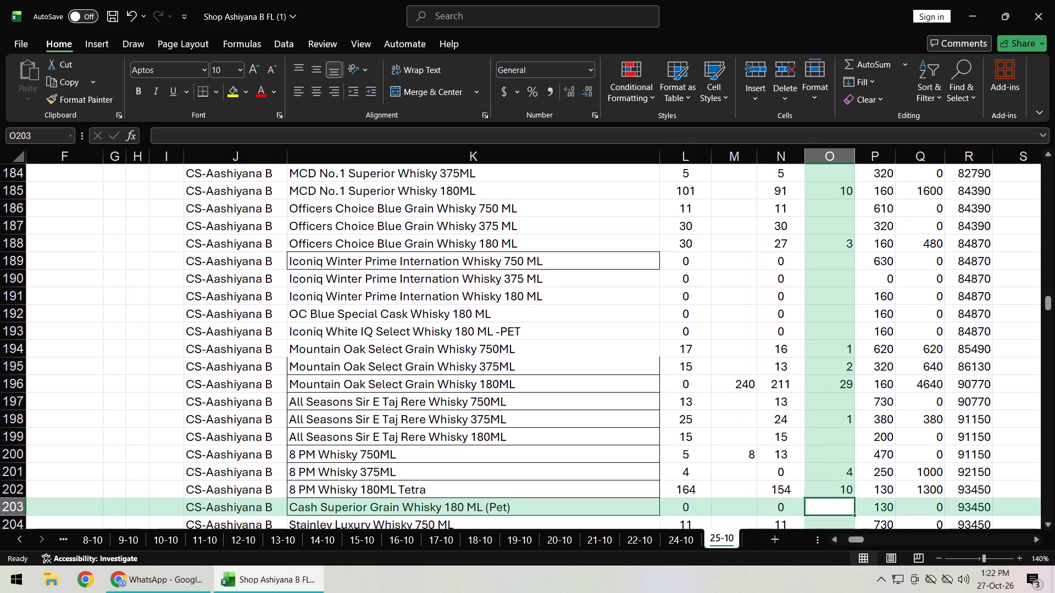
# Enter received quantity 144 in column M for Officers Choice Whisky 180ML.
pyautogui.press('Return')
pyautogui.press('Return')
pyautogui.press('Return')
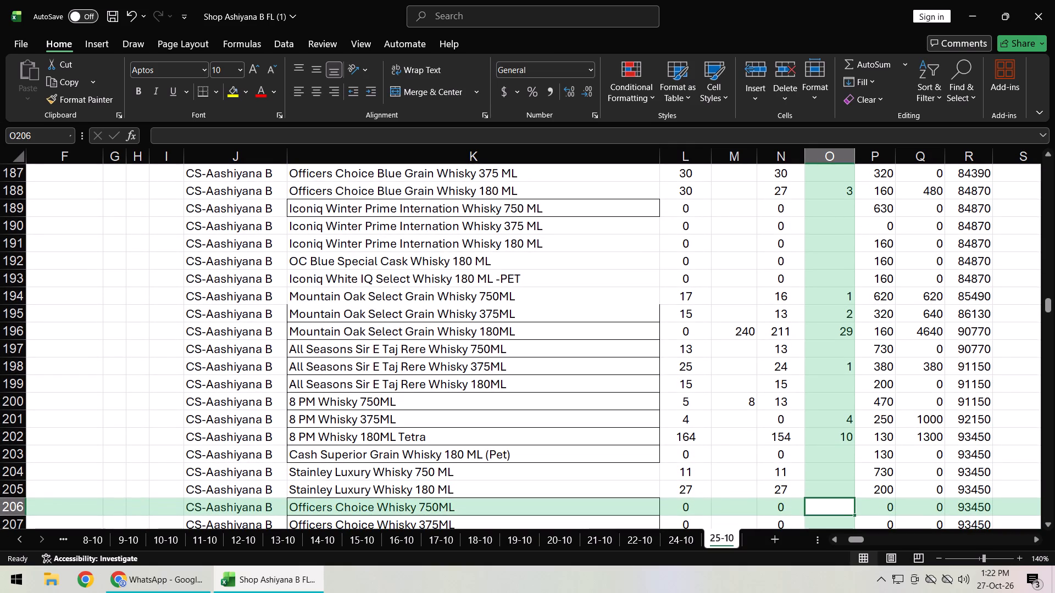
pyautogui.press('Up')
pyautogui.press('Left')
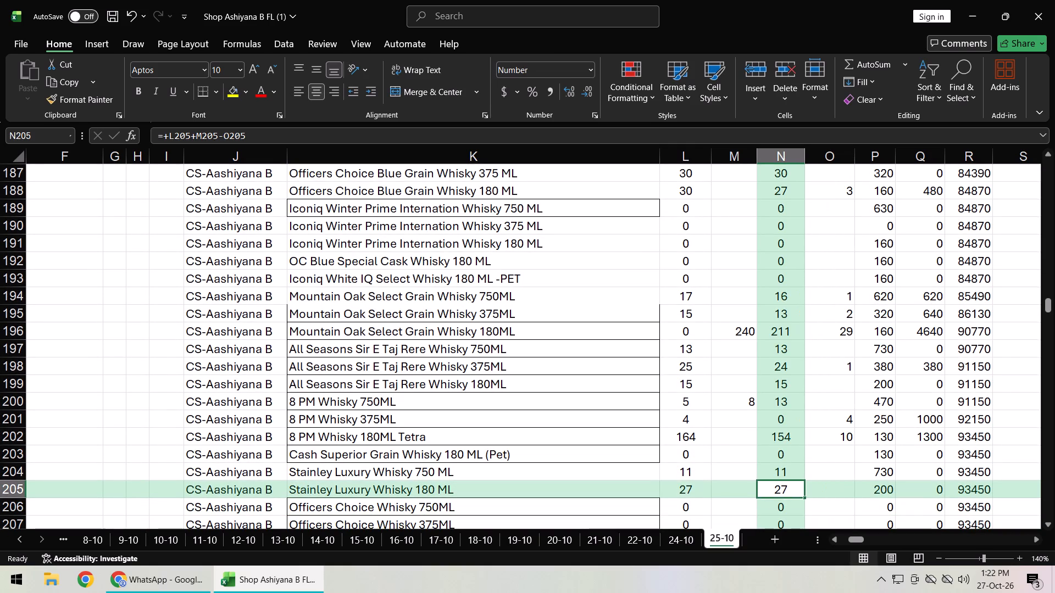
pyautogui.press('Left')
pyautogui.press('Down')
pyautogui.press('Down')
pyautogui.press('Down')
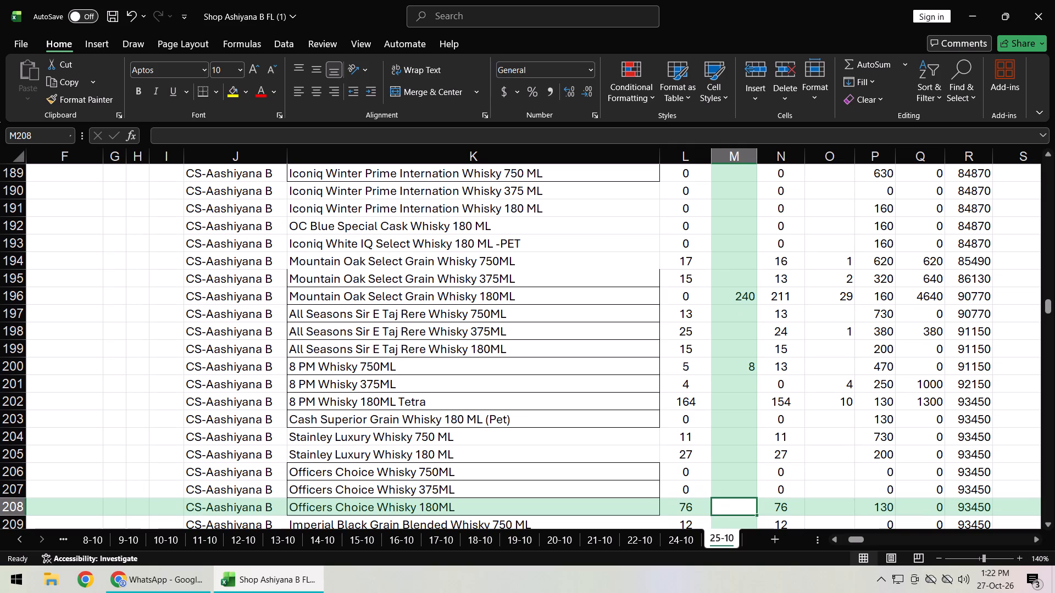
pyautogui.write('144')
pyautogui.press('Return')
# Enter sold quantity 44 in column O for Officers Choice Whisky 180ML.
pyautogui.press('Right')
pyautogui.press('Right')
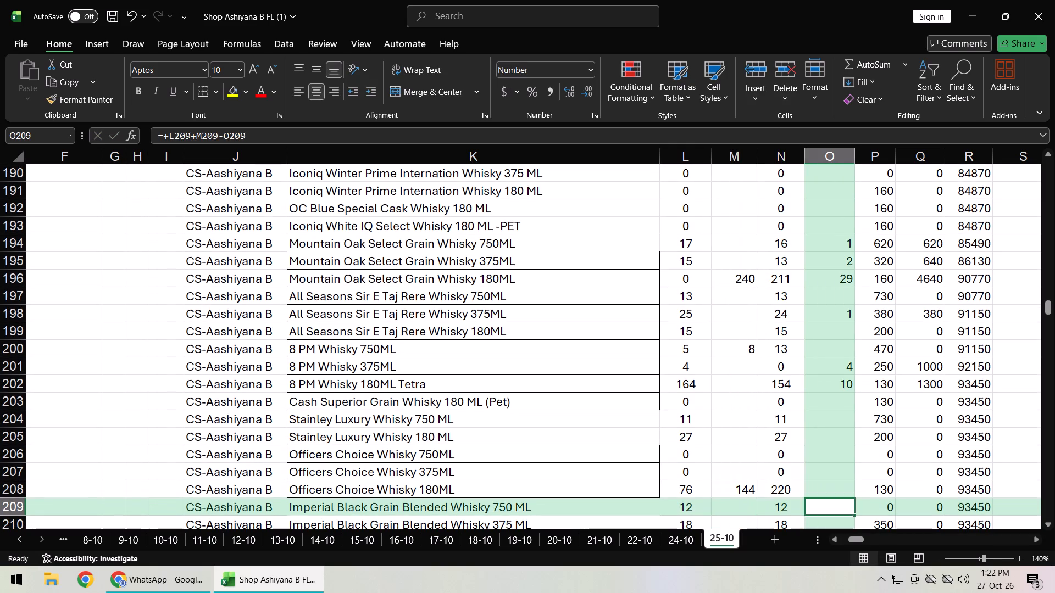
pyautogui.press('Up')
pyautogui.write('44')
pyautogui.press('Return')
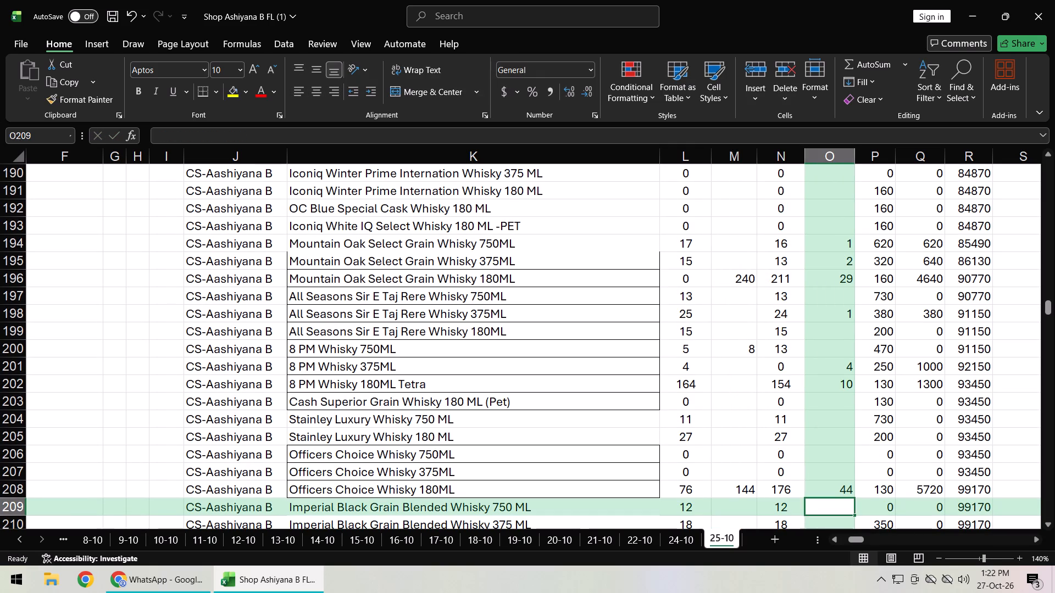
# Enter sold quantity 14 in column O for Dhurandhar Whisky Tetra 180ML.
pyautogui.press('Return')
pyautogui.press('Return')
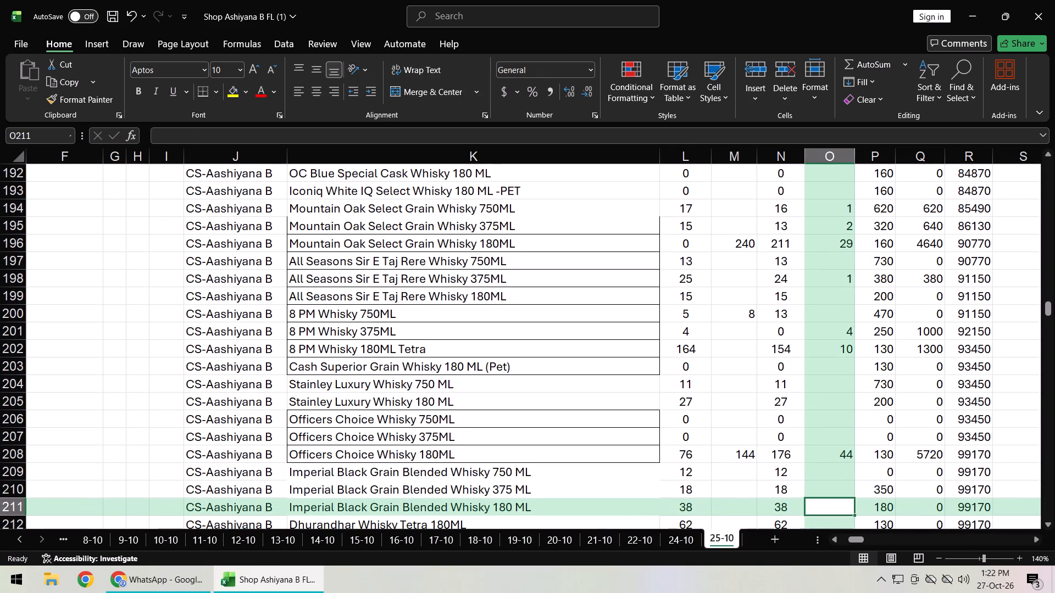
pyautogui.press('Return')
pyautogui.write('14')
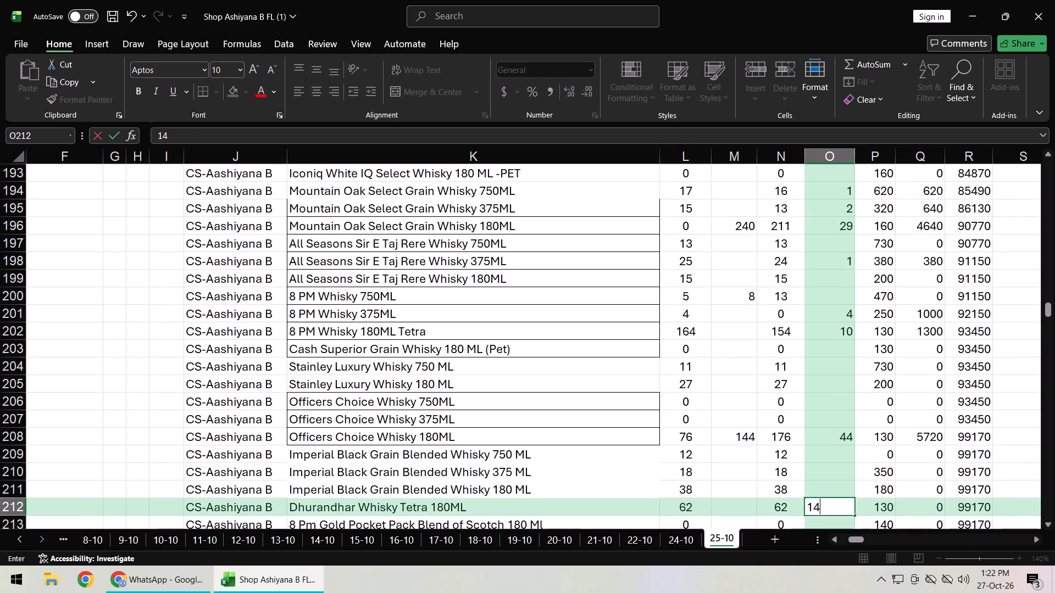
pyautogui.press('Return')
# Enter sold quantities 1 and 7 in column O for Prestige Green Classic Whisky 375 ML and 180 ML.
pyautogui.press('Return')
pyautogui.press('Return')
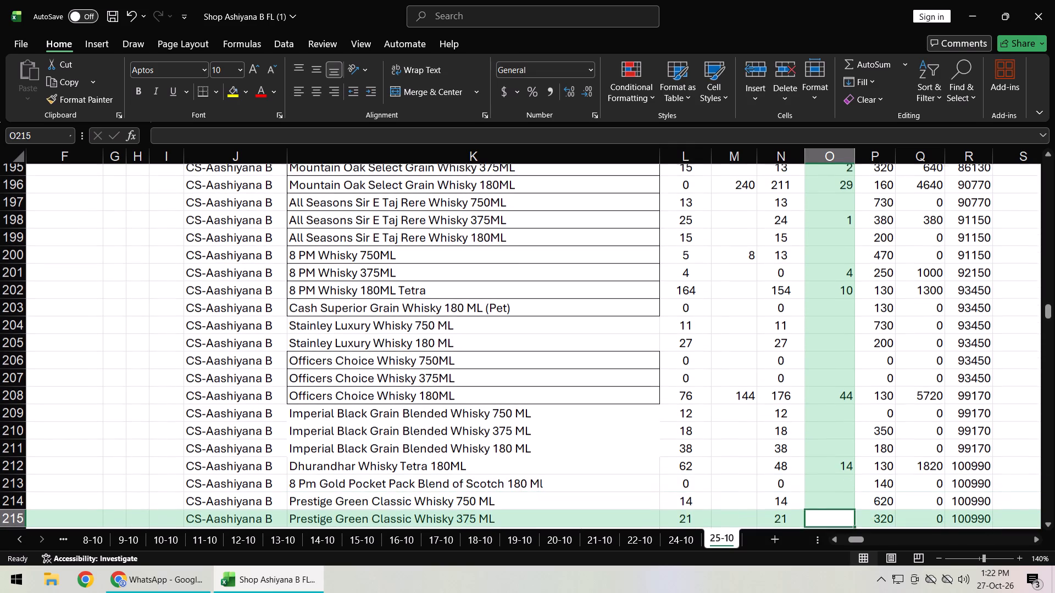
pyautogui.press('1')
pyautogui.press('Return')
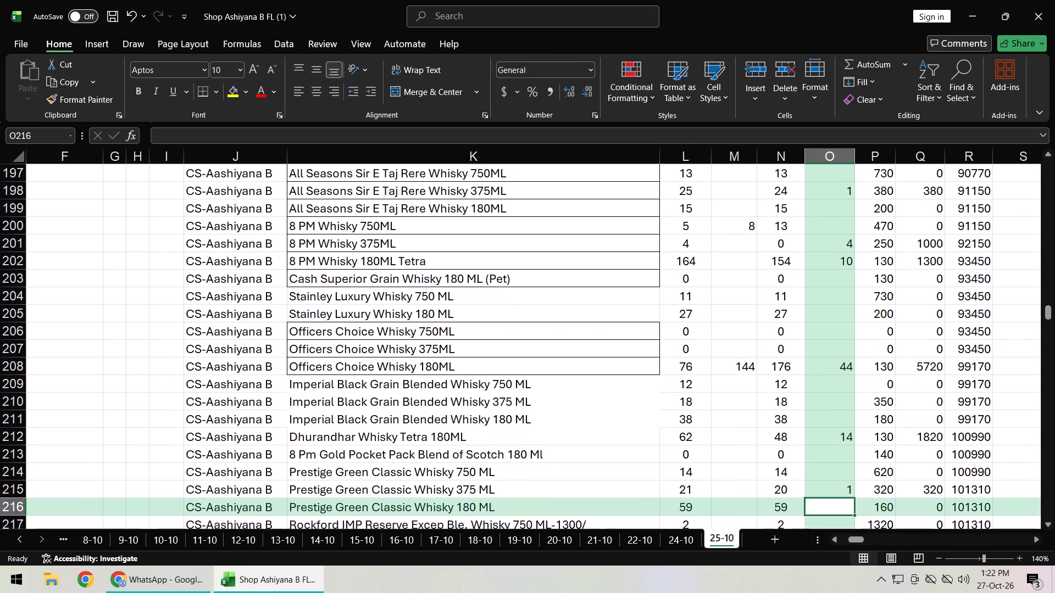
pyautogui.press('7')
pyautogui.press('Return')
# Check the sales total in column S on the Johnnie Walker Blue Lable 750 ML row.
pyautogui.press('Return')
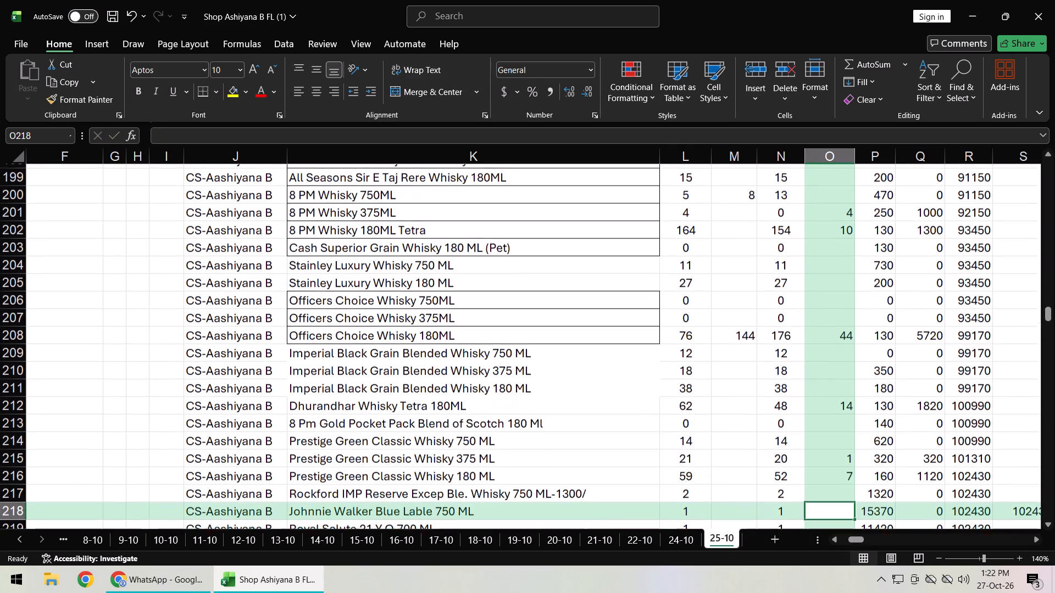
pyautogui.press('Right')
pyautogui.press('Right')
pyautogui.press('Right')
pyautogui.press('Right')
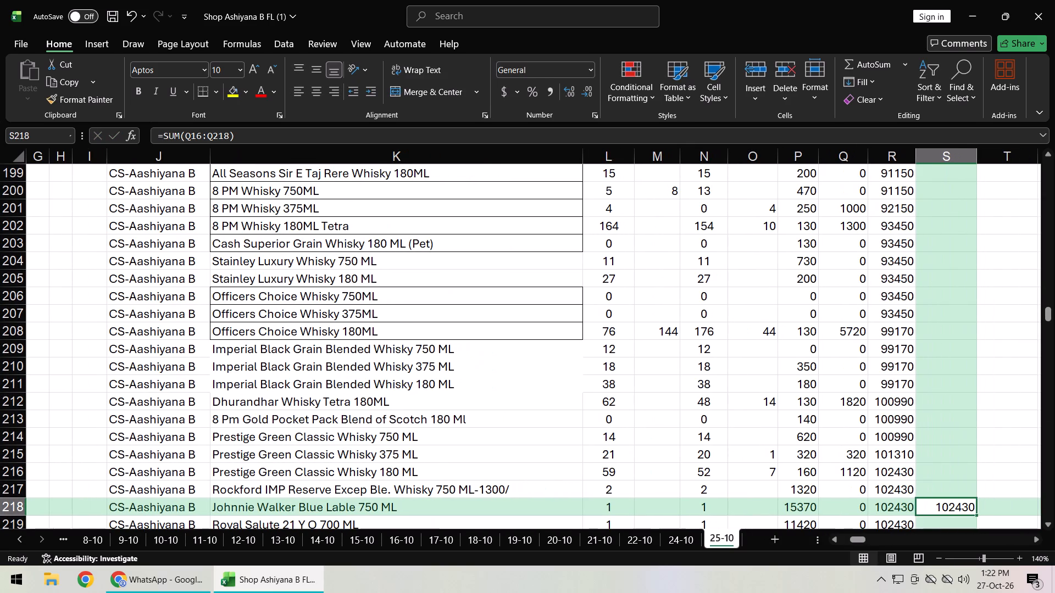
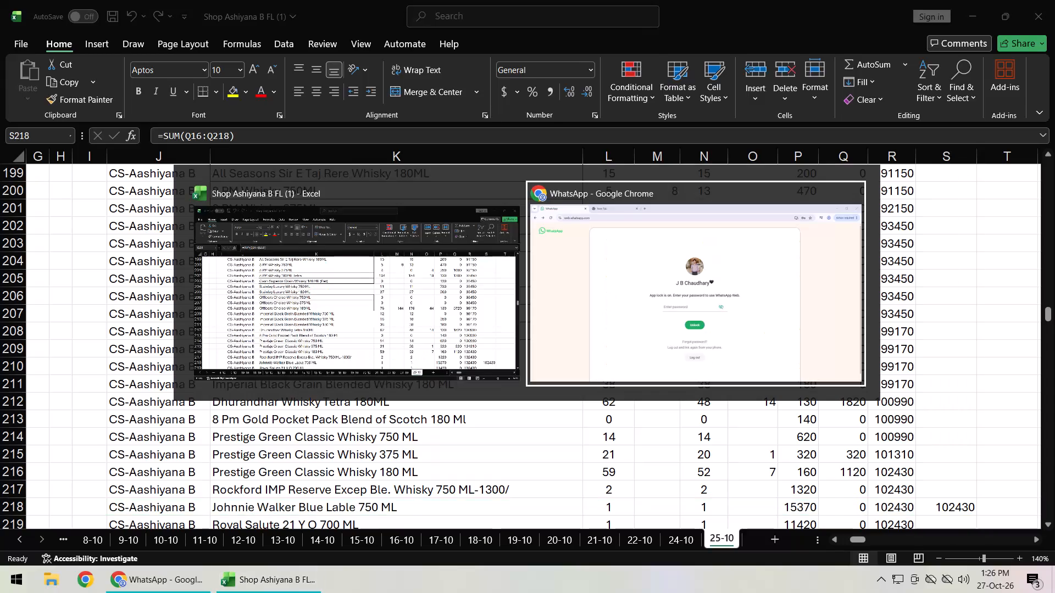
# Switch to the Calculator app to check the sheet's quantity totals.
pyautogui.hotkey('alt', 'Tab')
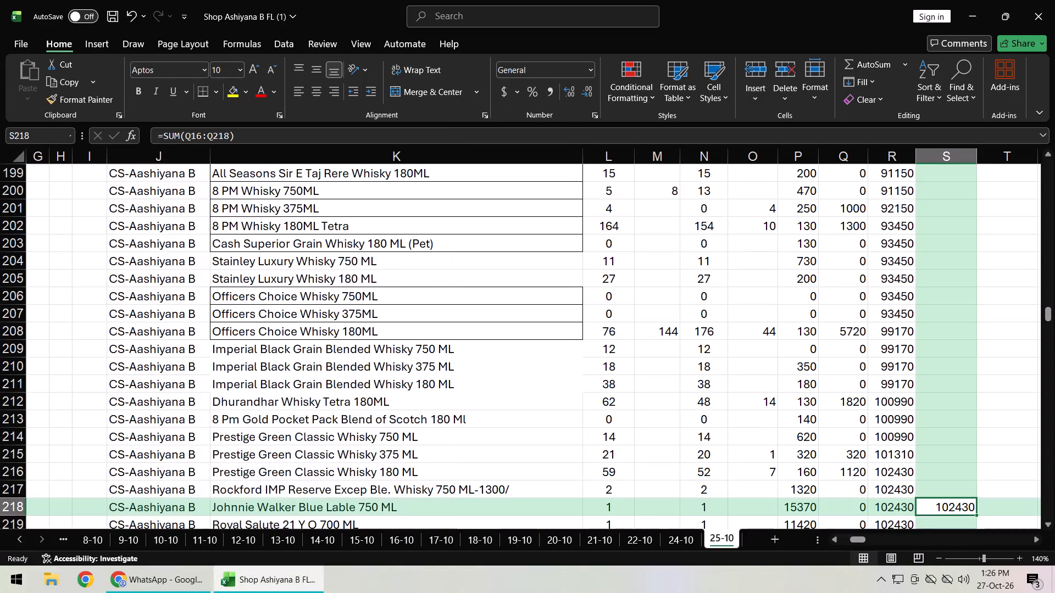
pyautogui.write('ca')
pyautogui.press('Return')
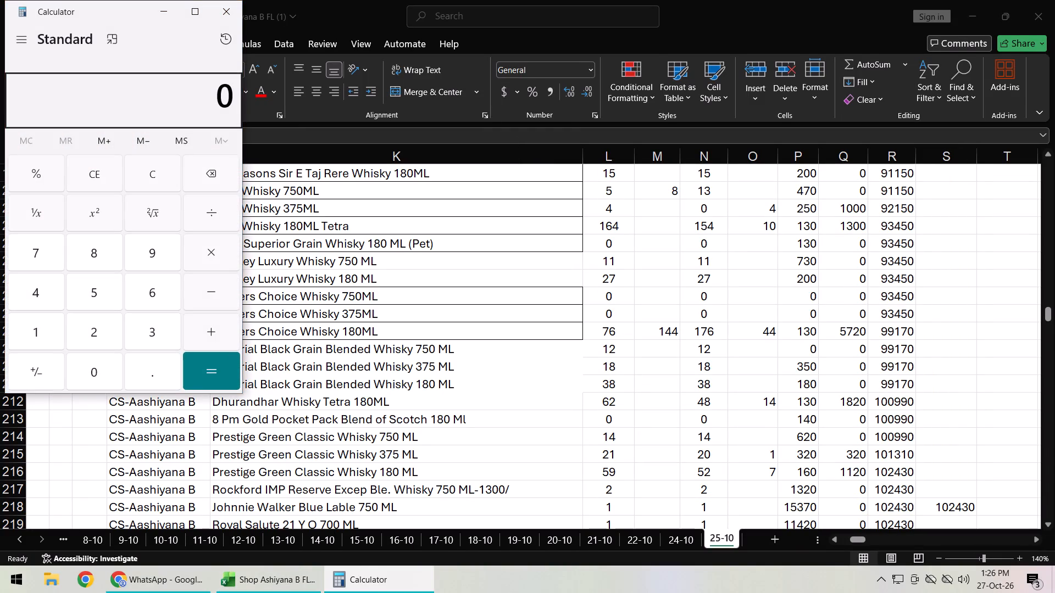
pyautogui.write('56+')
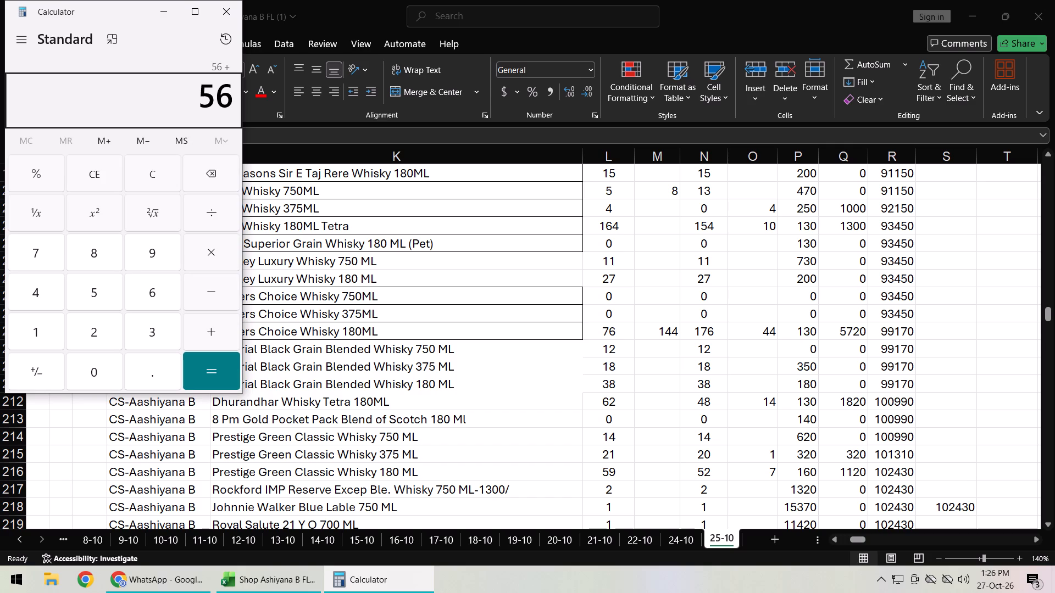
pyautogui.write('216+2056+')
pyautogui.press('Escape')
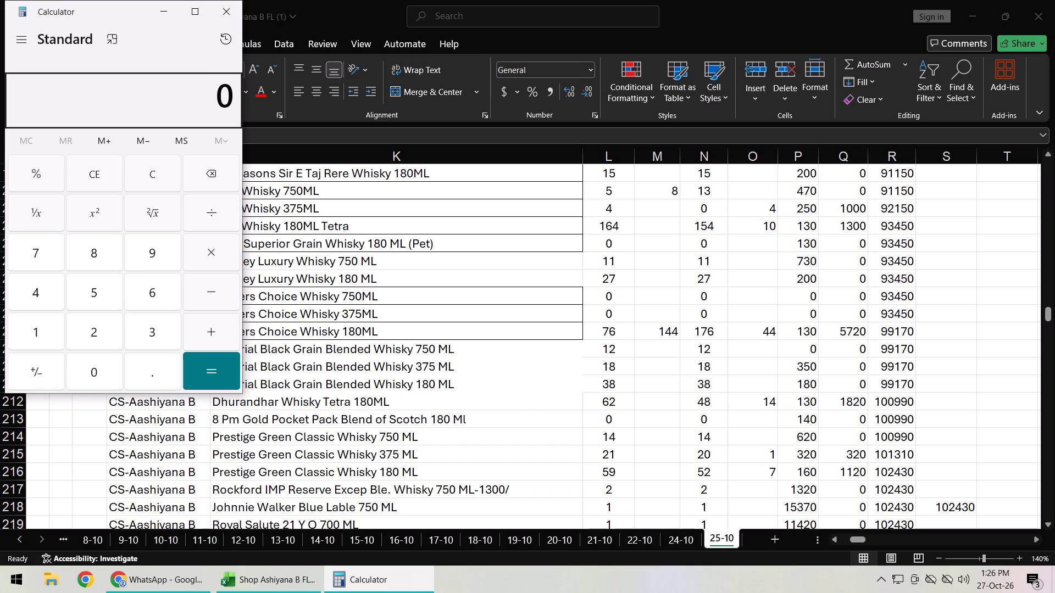
# Add 56, 216, 1056 and 192 in Calculator.
pyautogui.write('56+216+')
pyautogui.write('1056+192+')
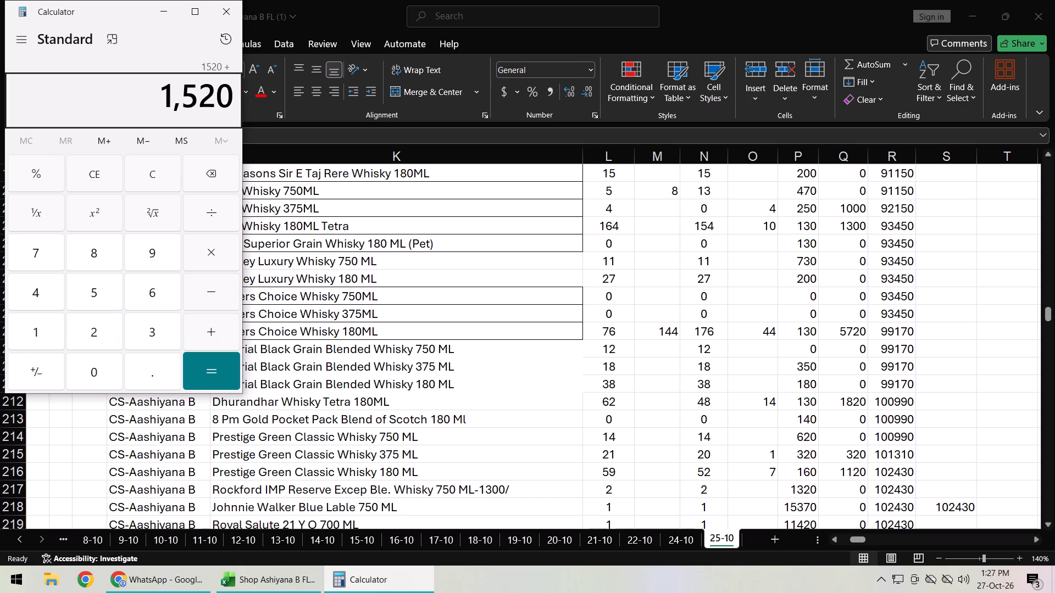
# Back in the Excel sheet, check the sum of received quantities in column M from the Johnnie Walker Blue Lable row upward.
pyautogui.hotkey('alt', 'Tab')
pyautogui.press('Left')
pyautogui.press('Left')
pyautogui.press('Left')
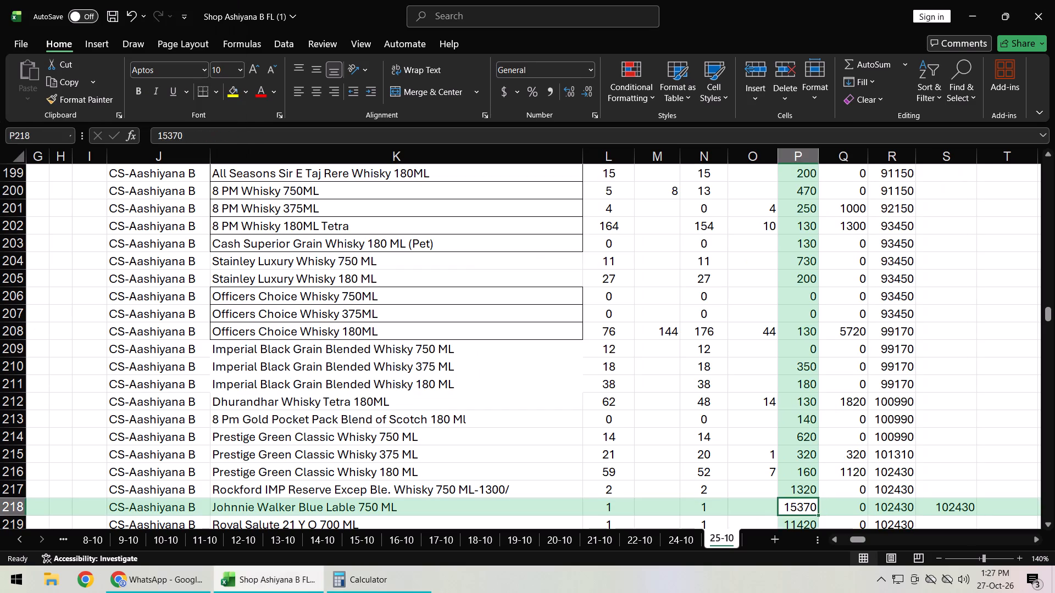
pyautogui.press('Left')
pyautogui.press('Left')
pyautogui.press('Left')
pyautogui.hotkey('ctrl', 'shift', 'Up')
pyautogui.hotkey('ctrl', 'shift', 'Up')
pyautogui.hotkey('ctrl', 'shift', 'Up')
pyautogui.hotkey('ctrl', 'shift', 'Up')
pyautogui.hotkey('ctrl', 'shift', 'Up')
pyautogui.hotkey('ctrl', 'shift', 'Up')
pyautogui.hotkey('ctrl', 'shift', 'Up')
pyautogui.hotkey('ctrl', 'shift', 'Up')
pyautogui.hotkey('ctrl', 'shift', 'Up')
pyautogui.hotkey('ctrl', 'shift', 'Up')
pyautogui.hotkey('ctrl', 'shift', 'Up')
pyautogui.hotkey('ctrl', 'shift', 'Up')
pyautogui.hotkey('ctrl', 'shift', 'Up')
pyautogui.hotkey('ctrl', 'shift', 'Up')
pyautogui.hotkey('ctrl', 'shift', 'Up')
pyautogui.hotkey('ctrl', 'shift', 'Up')
pyautogui.hotkey('ctrl', 'shift', 'Up')
pyautogui.hotkey('ctrl', 'shift', 'Up')
pyautogui.hotkey('ctrl', 'shift', 'Up')
pyautogui.hotkey('ctrl', 'shift', 'Up')
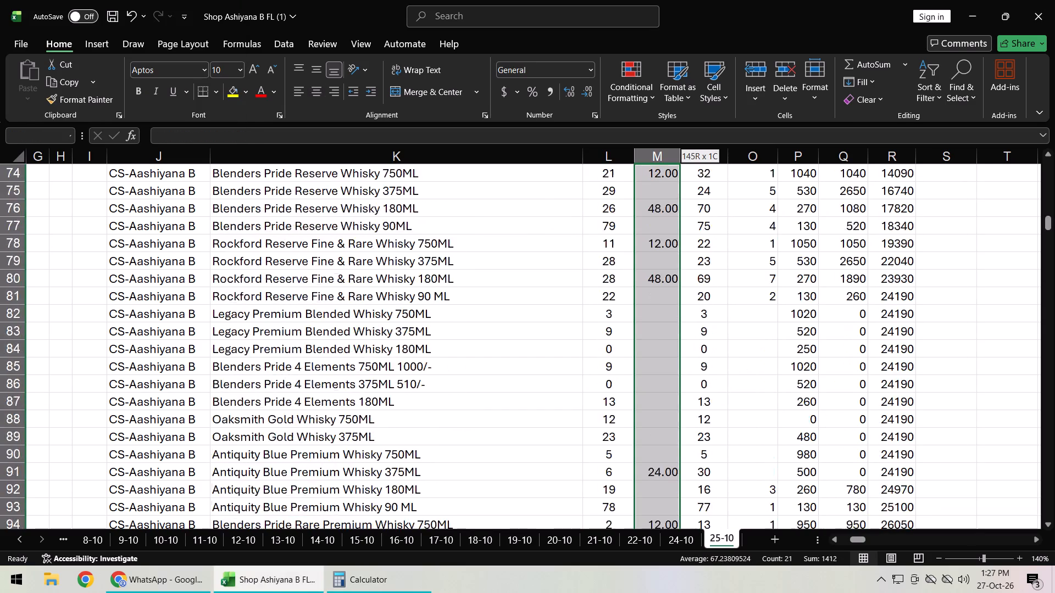
# Check the sum of sold quantities in column O from the Johnnie Walker Blue Lable row up to the header row.
pyautogui.press('Right')
pyautogui.press('Right')
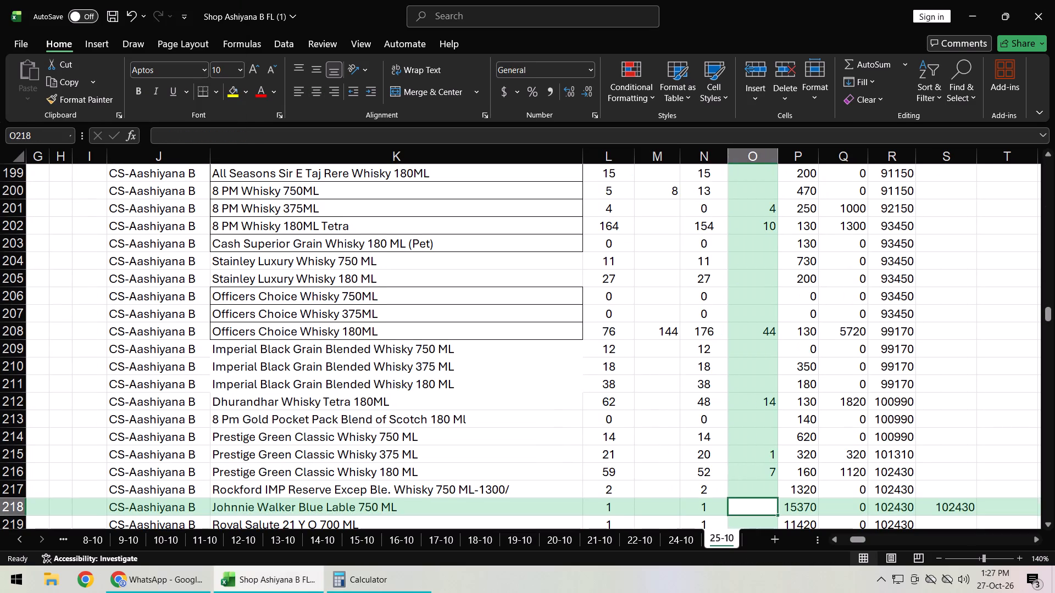
pyautogui.hotkey('ctrl', 'shift', 'Up')
pyautogui.hotkey('ctrl', 'shift', 'Up')
pyautogui.hotkey('ctrl', 'shift', 'Up')
pyautogui.hotkey('ctrl', 'shift', 'Up')
pyautogui.hotkey('ctrl', 'shift', 'Up')
pyautogui.hotkey('ctrl', 'shift', 'Up')
pyautogui.hotkey('ctrl', 'shift', 'Up')
pyautogui.hotkey('ctrl', 'shift', 'Up')
pyautogui.hotkey('ctrl', 'shift', 'Up')
pyautogui.hotkey('ctrl', 'shift', 'Up')
pyautogui.hotkey('ctrl', 'shift', 'Up')
pyautogui.hotkey('ctrl', 'shift', 'Up')
pyautogui.hotkey('ctrl', 'shift', 'Up')
pyautogui.hotkey('ctrl', 'shift', 'Up')
pyautogui.hotkey('ctrl', 'shift', 'Up')
pyautogui.hotkey('ctrl', 'shift', 'Up')
pyautogui.hotkey('ctrl', 'shift', 'Up')
pyautogui.hotkey('ctrl', 'shift', 'Up')
pyautogui.hotkey('ctrl', 'shift', 'Up')
pyautogui.hotkey('ctrl', 'shift', 'Up')
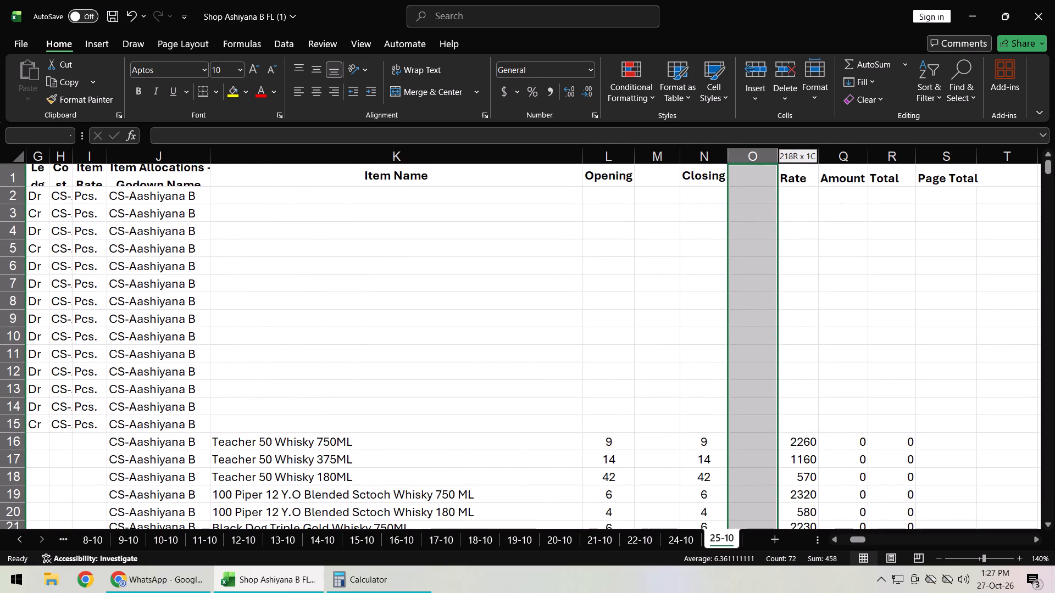
# Switch to Calculator, clear it, and add 19, 59, 313 and 57.
pyautogui.hotkey('alt', 'Tab')
pyautogui.press('Escape')
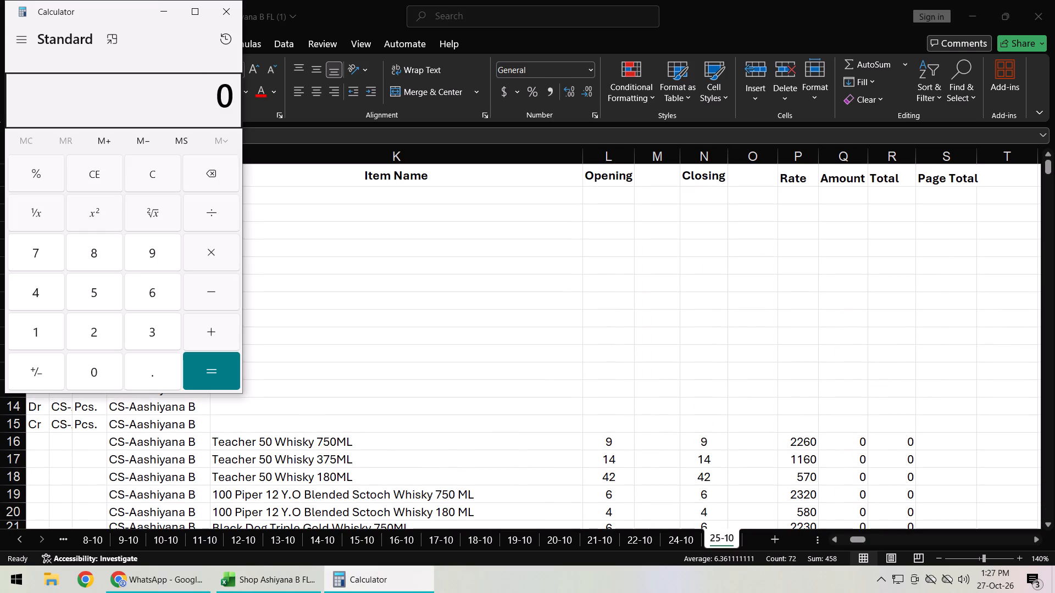
pyautogui.write('19+')
pyautogui.write('59+313+')
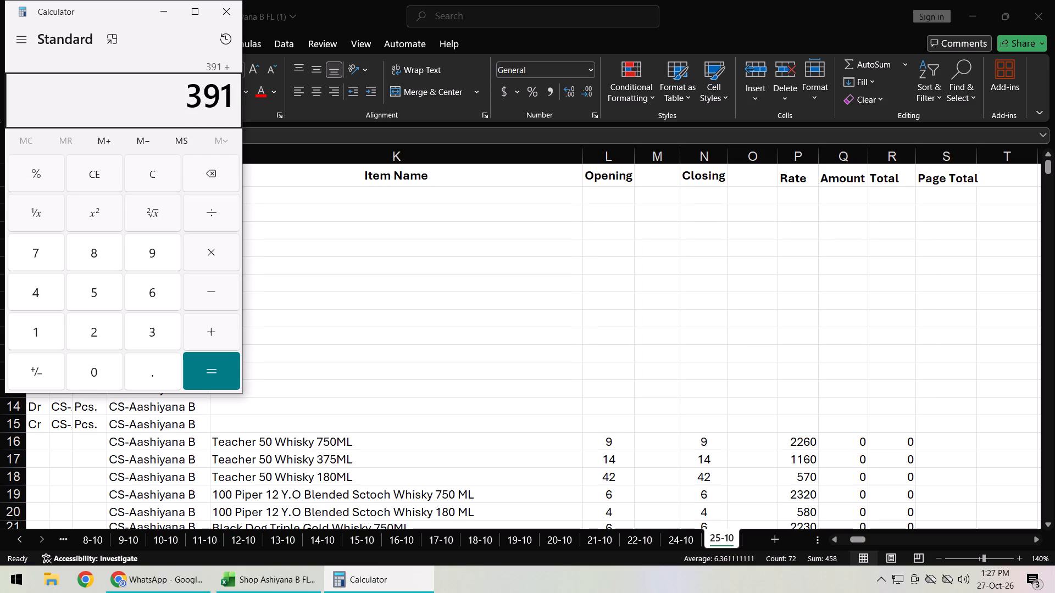
pyautogui.write('57+')
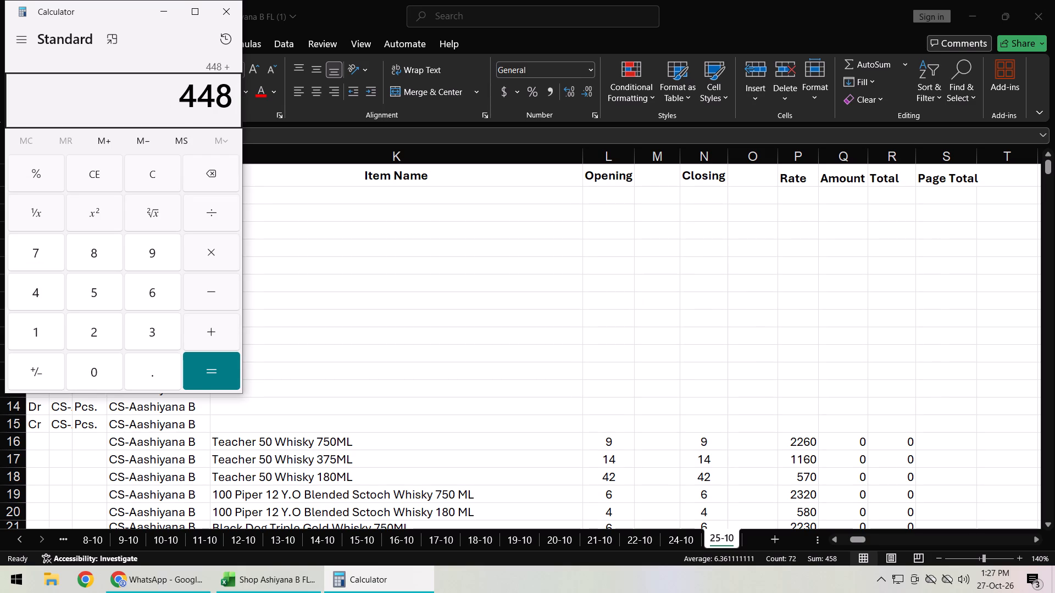
# Return to the Excel sheet and review the column Q sales amounts row by row from Teacher 50 Whisky 750ML to Signature Premier Grain Whisky 90ML.
pyautogui.hotkey('alt', 'Tab')
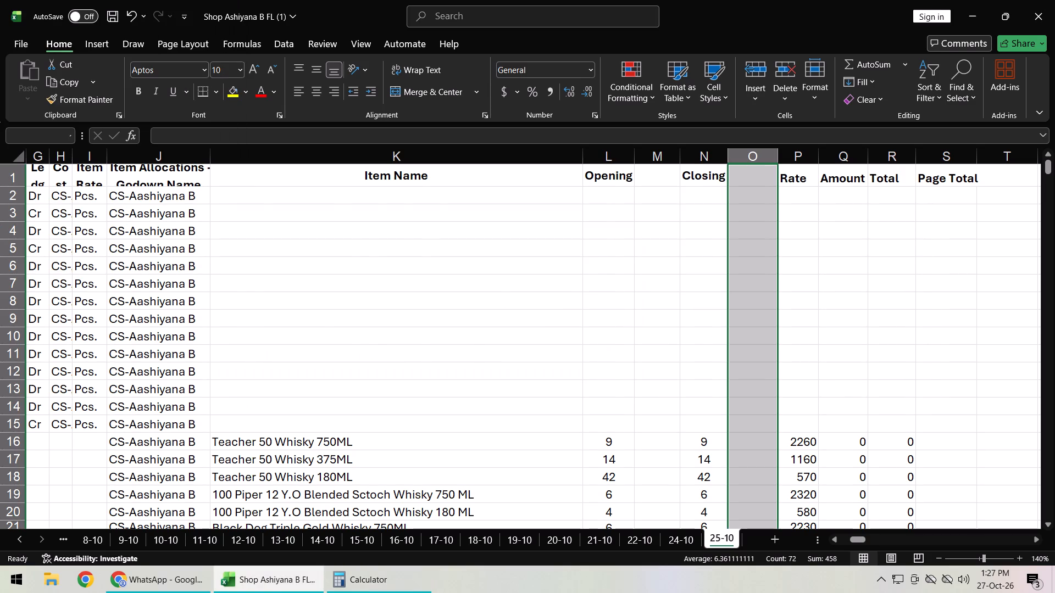
pyautogui.press('Right')
pyautogui.press('Right')
pyautogui.press('Right')
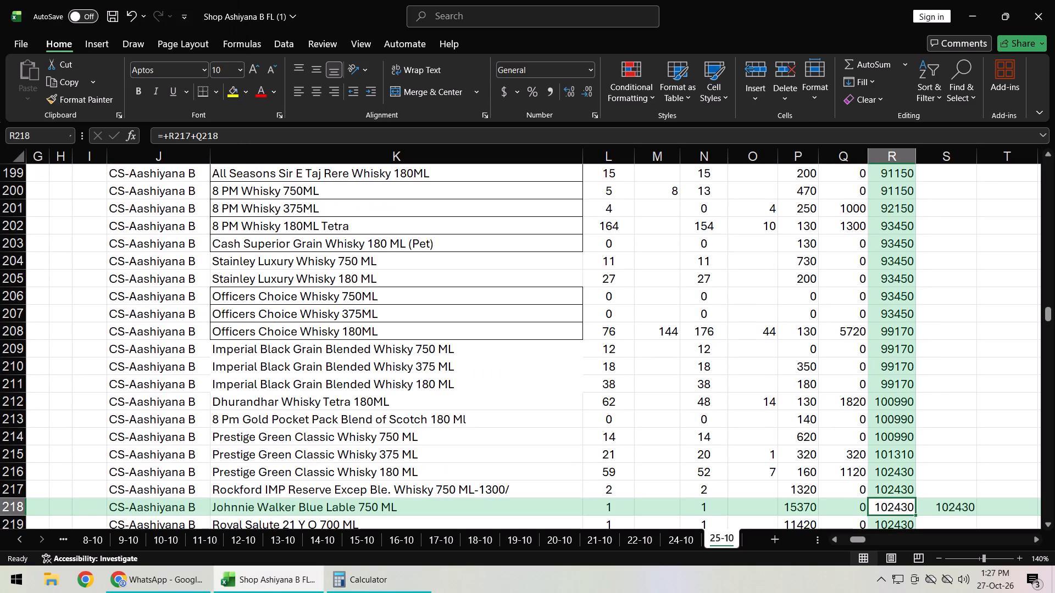
pyautogui.hotkey('ctrl', 'Up')
pyautogui.press('Left')
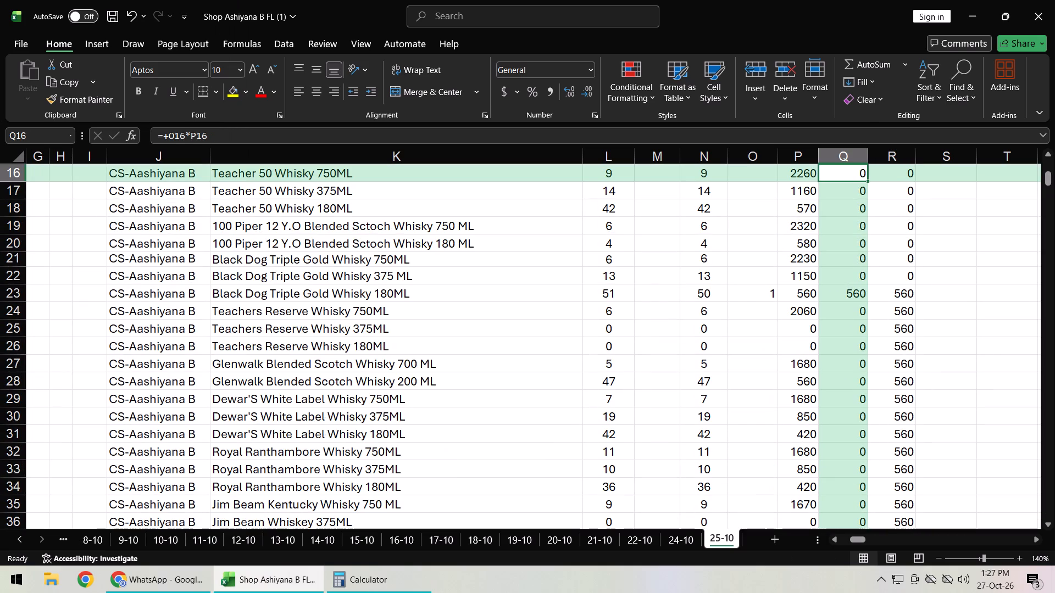
pyautogui.press('Down')
pyautogui.press('Down')
pyautogui.press('Down')
pyautogui.press('Down')
pyautogui.press('Down')
pyautogui.press('Down')
pyautogui.press('Down')
pyautogui.press('Down')
pyautogui.press('Down')
pyautogui.press('Down')
pyautogui.press('Down')
pyautogui.press('Down')
pyautogui.press('Down')
pyautogui.press('Down')
pyautogui.press('Down')
pyautogui.press('Down')
pyautogui.press('Down')
pyautogui.press('Down')
pyautogui.press('Down')
pyautogui.press('Down')
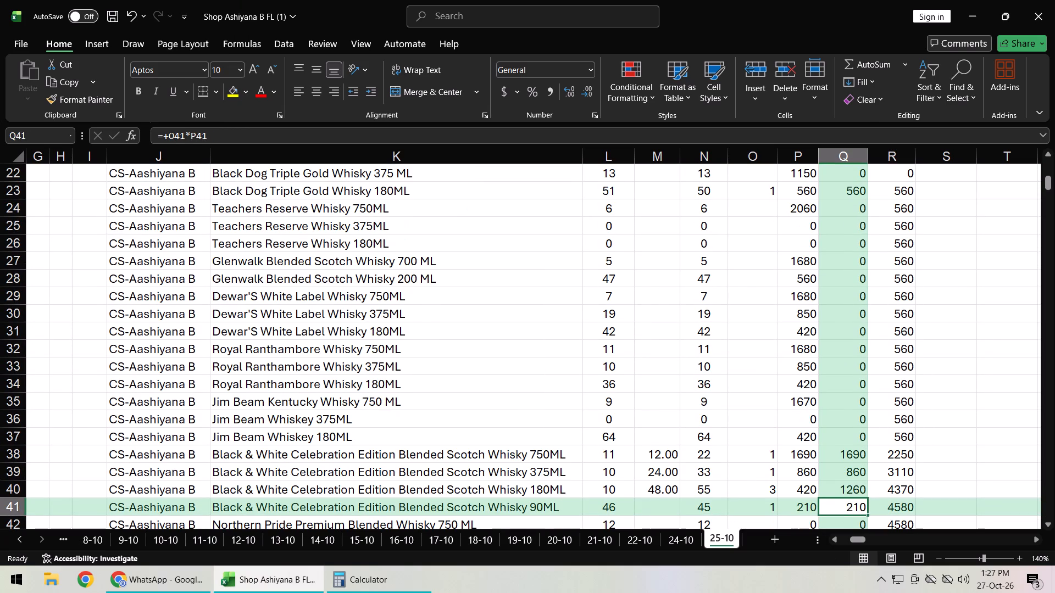
pyautogui.press('Down')
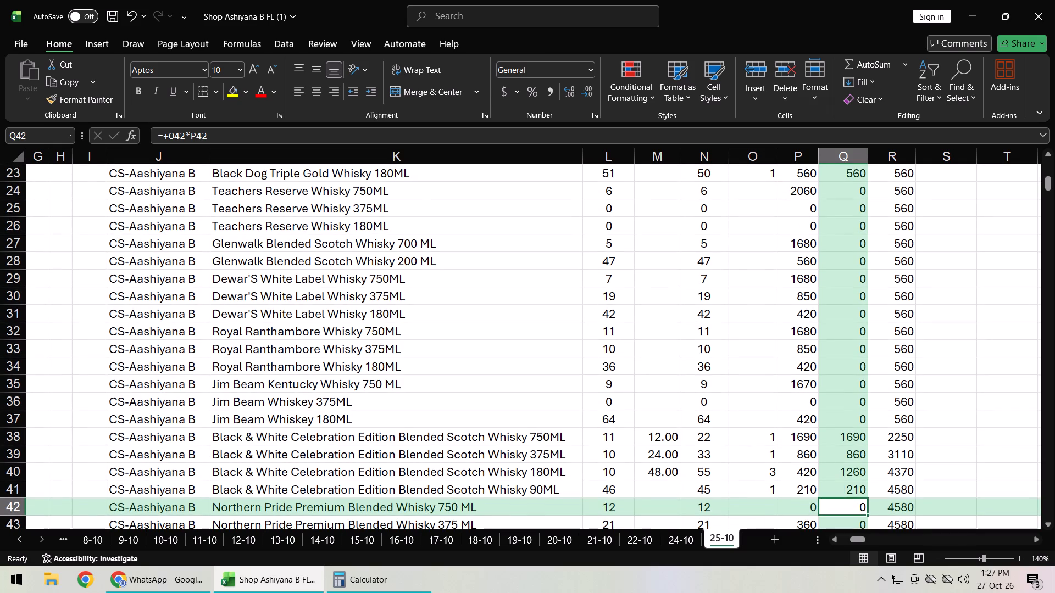
pyautogui.press('Down')
pyautogui.press('Down')
pyautogui.press('Down')
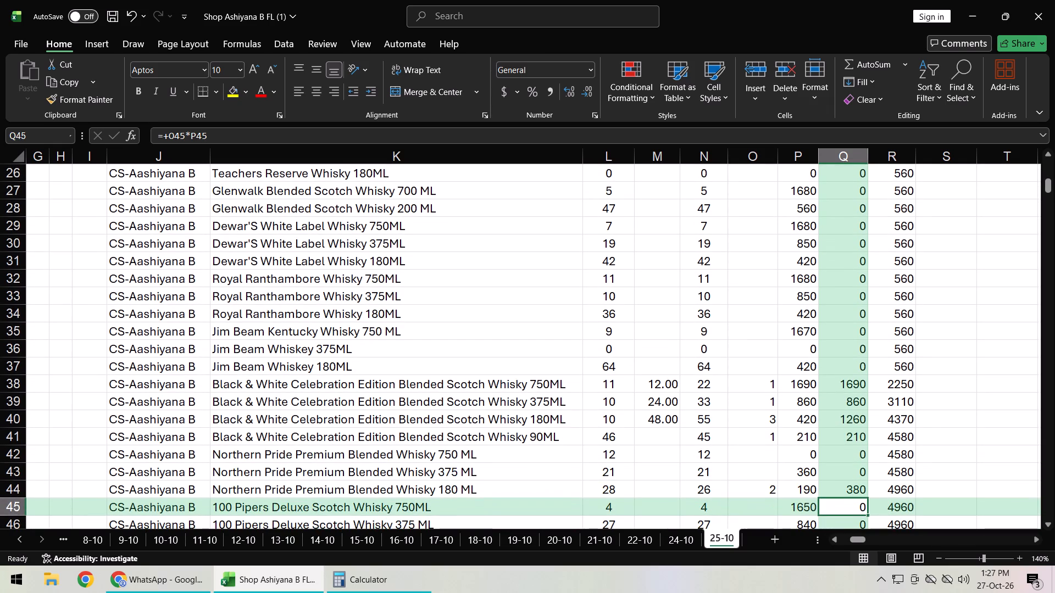
pyautogui.press('Down')
pyautogui.press('Down')
pyautogui.press('Down')
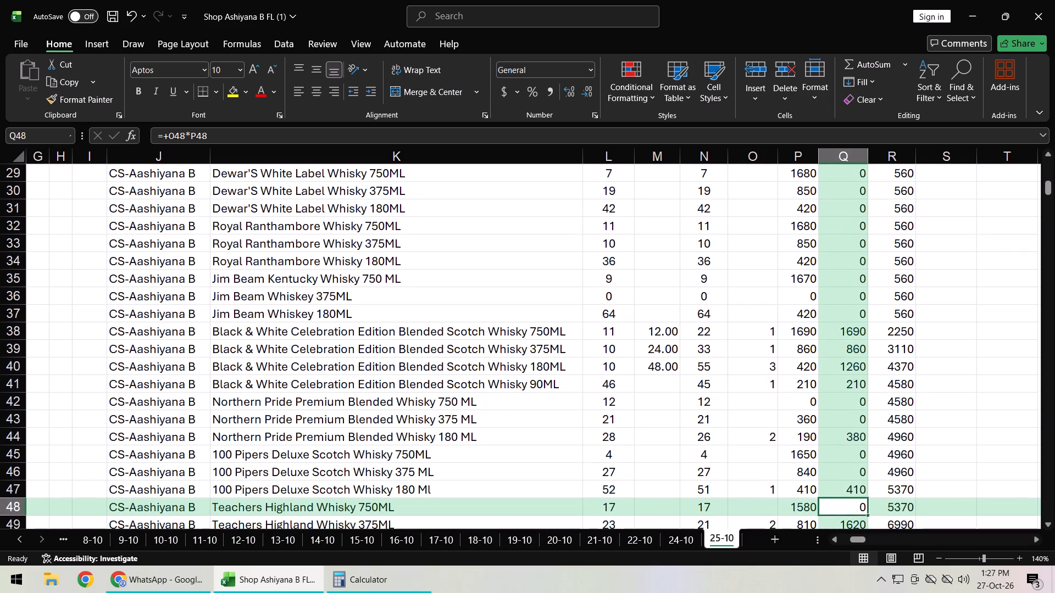
pyautogui.press('Down')
pyautogui.press('Down')
pyautogui.press('Down')
pyautogui.press('Down')
pyautogui.press('Down')
pyautogui.press('Down')
pyautogui.press('Down')
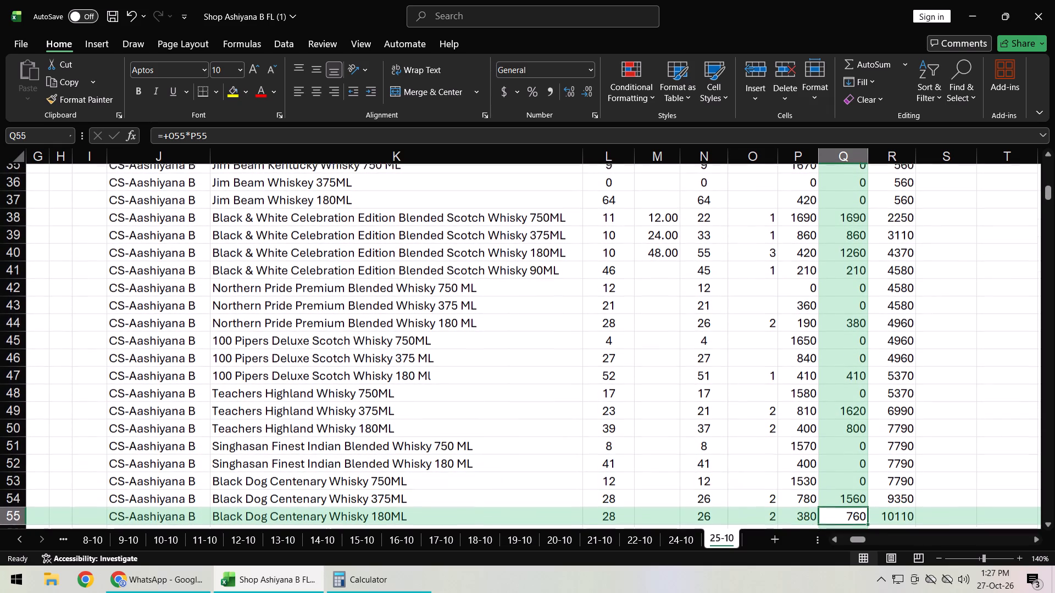
pyautogui.press('Down')
pyautogui.press('Down')
pyautogui.press('Down')
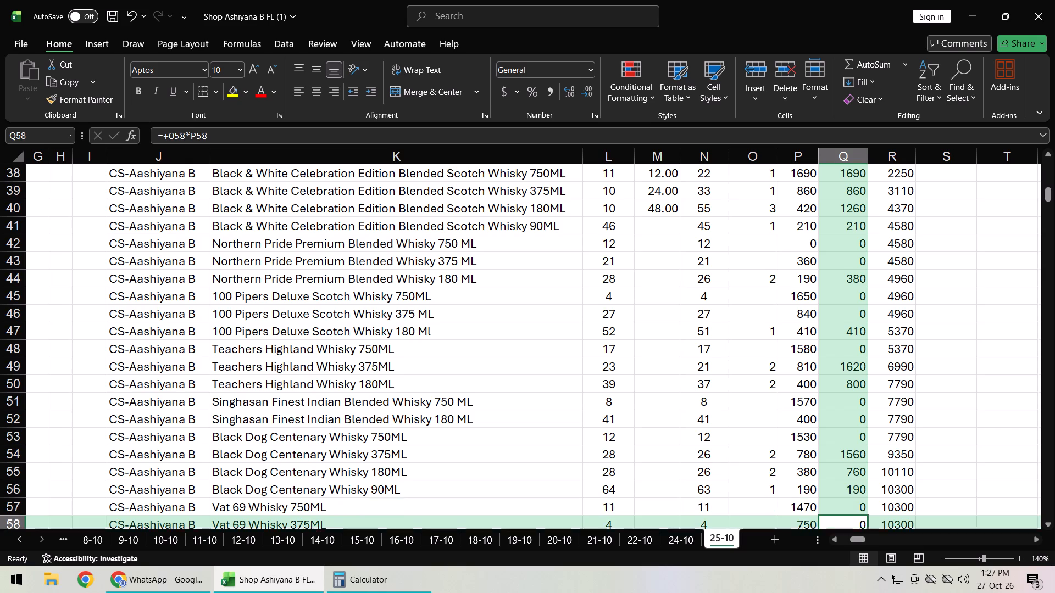
pyautogui.press('Down')
pyautogui.press('Down')
pyautogui.press('Down')
pyautogui.press('Down')
pyautogui.press('Down')
pyautogui.press('Down')
pyautogui.press('Down')
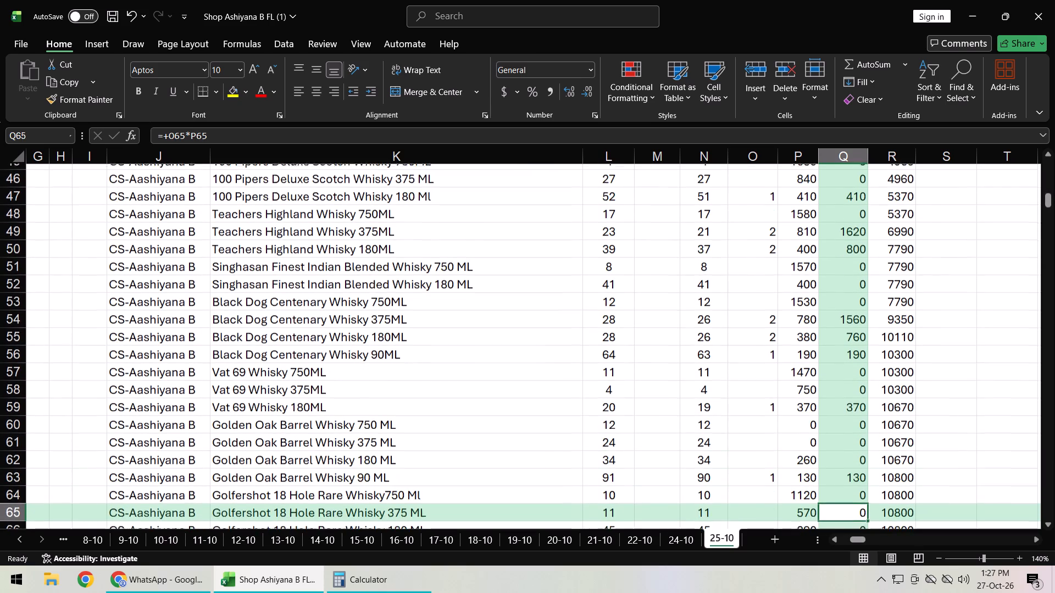
pyautogui.press('Down')
pyautogui.press('Down')
pyautogui.press('Down')
pyautogui.press('Down')
pyautogui.press('Down')
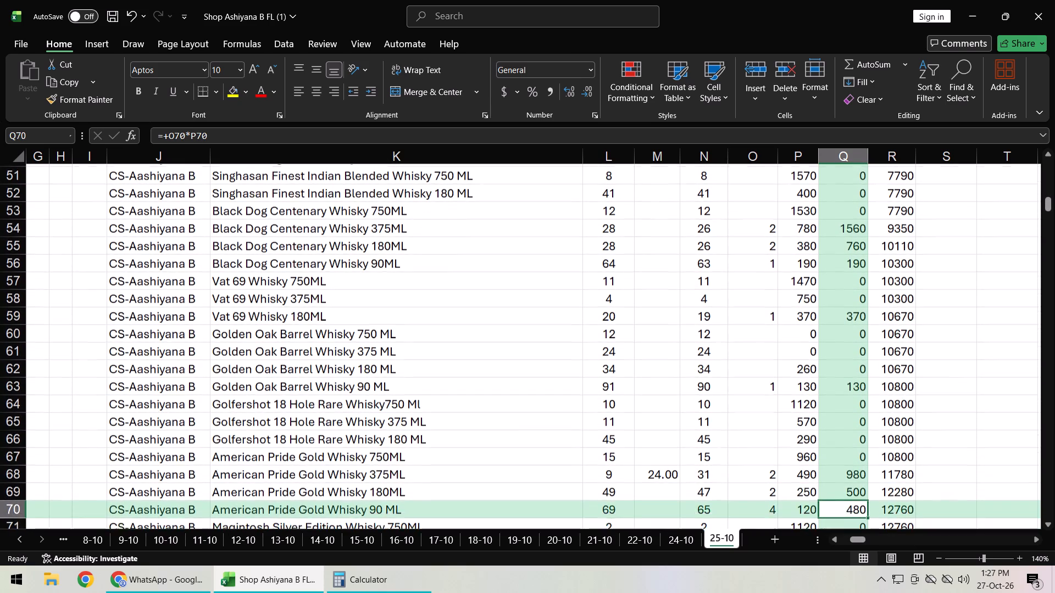
pyautogui.press('Down')
pyautogui.press('Down')
pyautogui.press('Down')
pyautogui.press('Down')
pyautogui.press('Down')
pyautogui.press('Down')
pyautogui.press('Up')
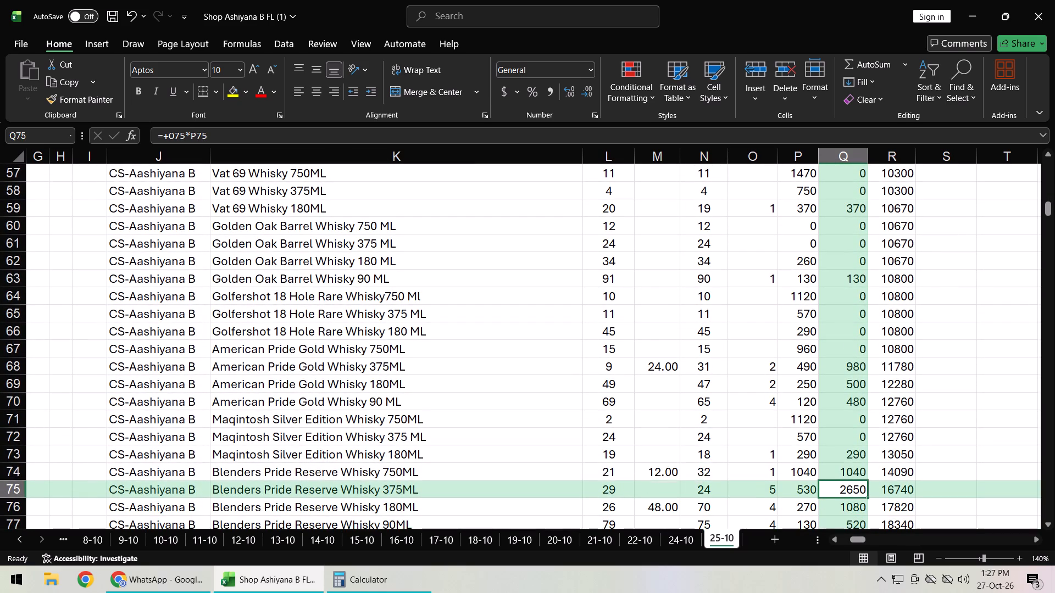
pyautogui.press('Up')
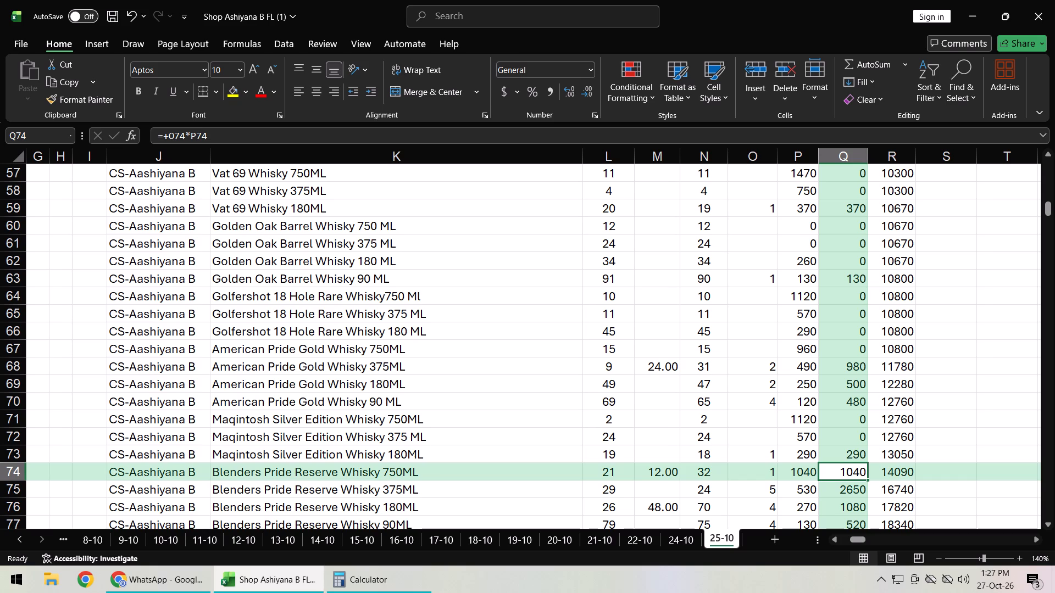
pyautogui.press('Down')
pyautogui.press('Down')
pyautogui.press('Down')
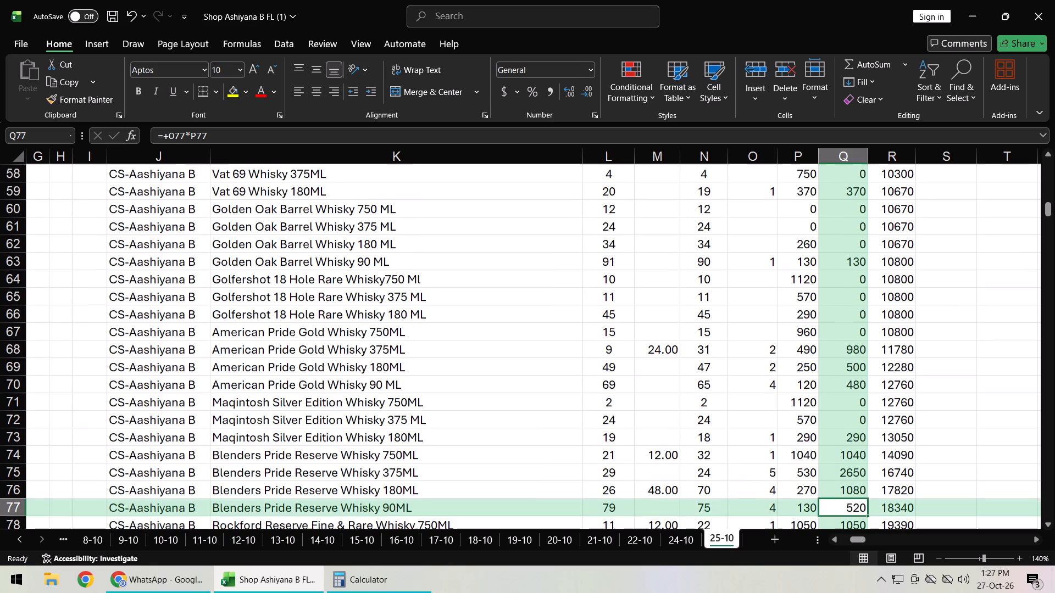
pyautogui.press('Down')
pyautogui.press('Down')
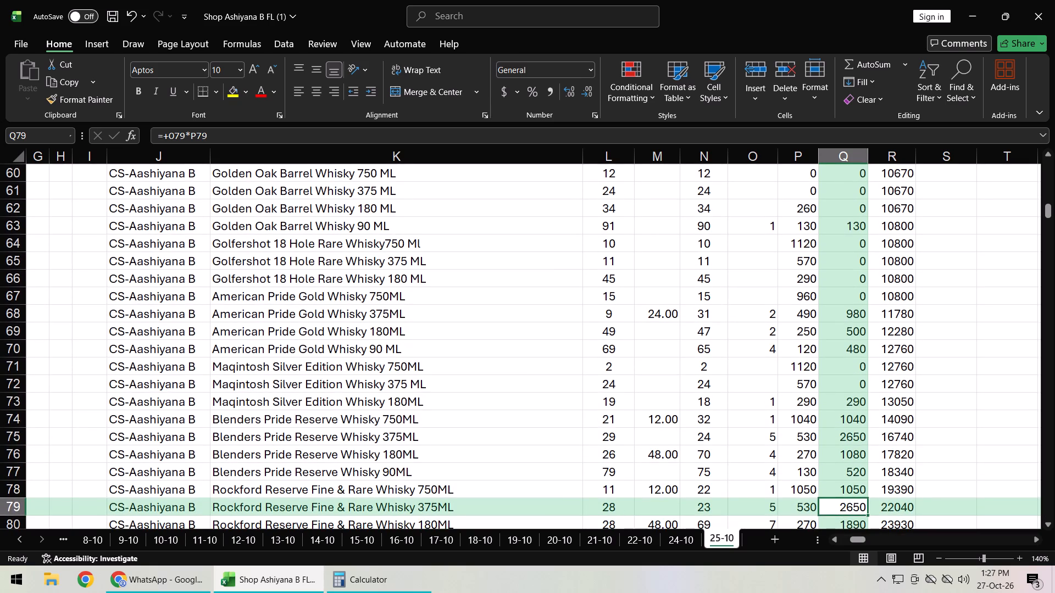
pyautogui.press('Down')
pyautogui.press('Down')
pyautogui.press('Down')
pyautogui.press('Down')
pyautogui.press('Down')
pyautogui.press('Down')
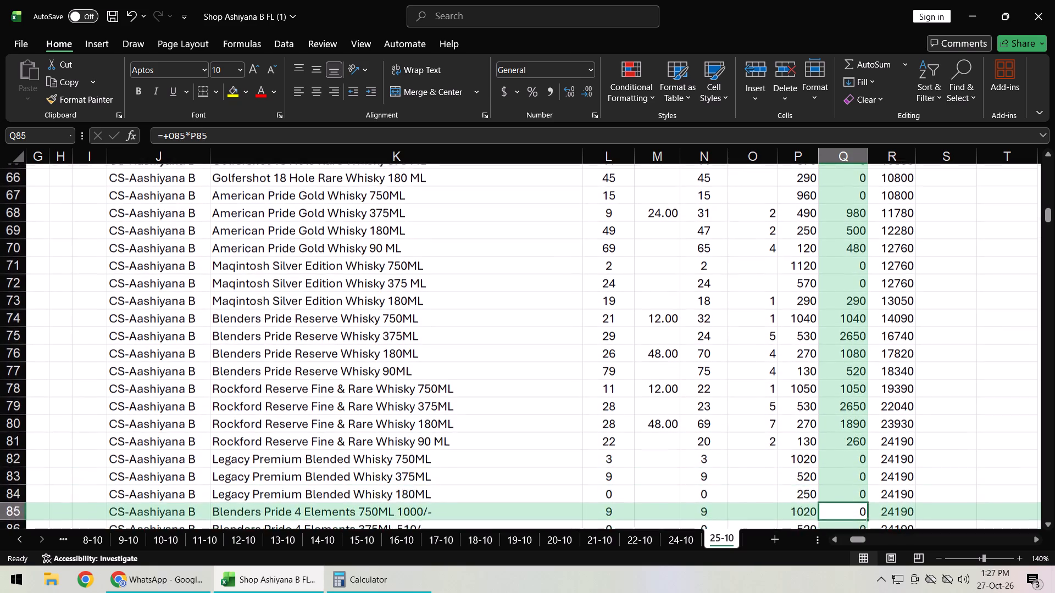
pyautogui.press('Down')
pyautogui.press('Down')
pyautogui.press('Down')
pyautogui.press('Down')
pyautogui.press('Down')
pyautogui.press('Down')
pyautogui.press('Down')
pyautogui.press('Down')
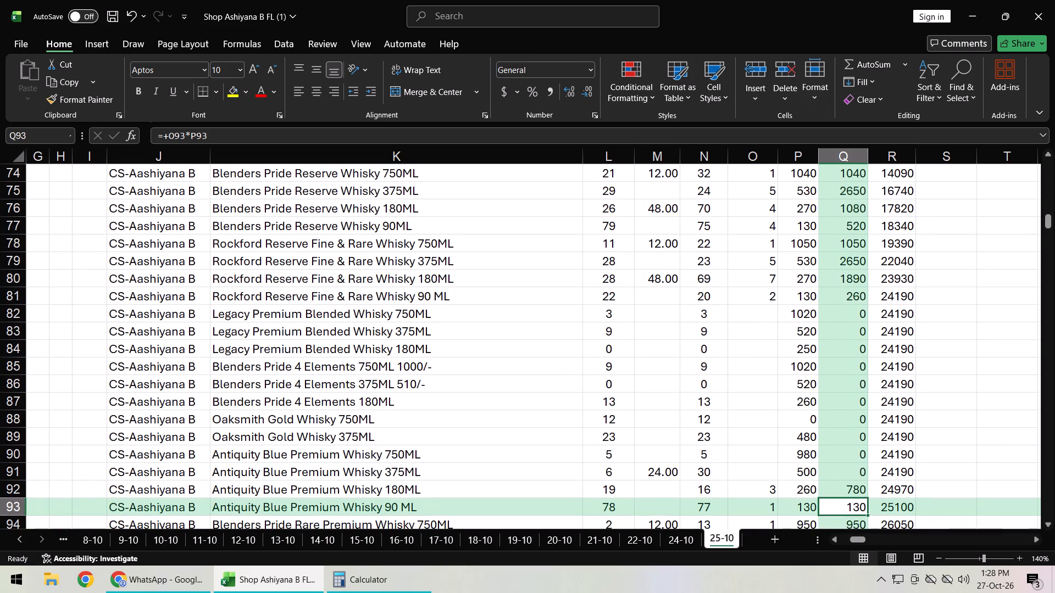
pyautogui.press('Down')
pyautogui.press('Down')
pyautogui.press('Down')
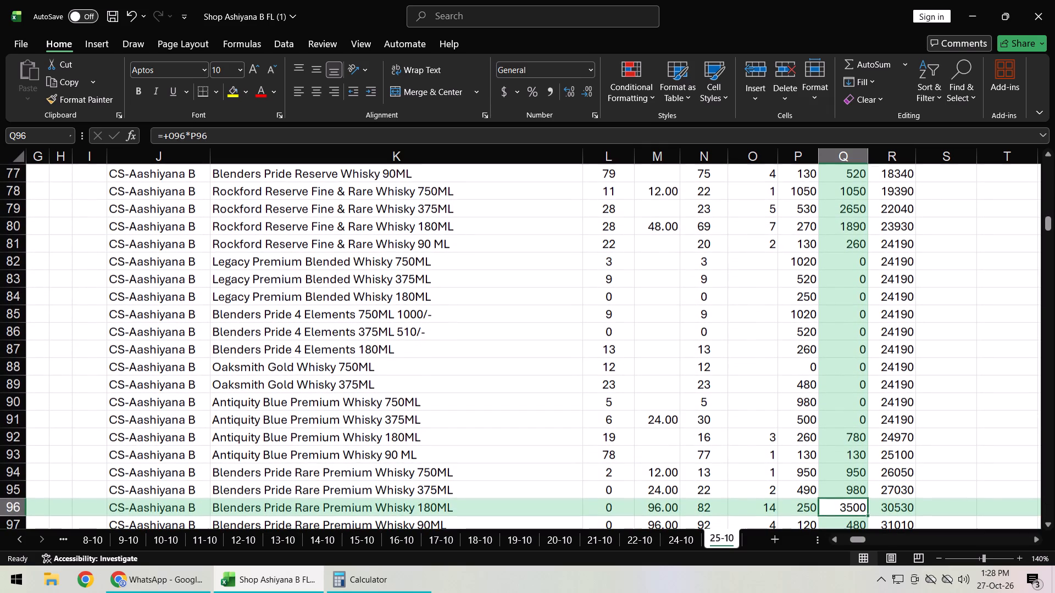
pyautogui.press('Down')
pyautogui.press('Down')
pyautogui.press('Down')
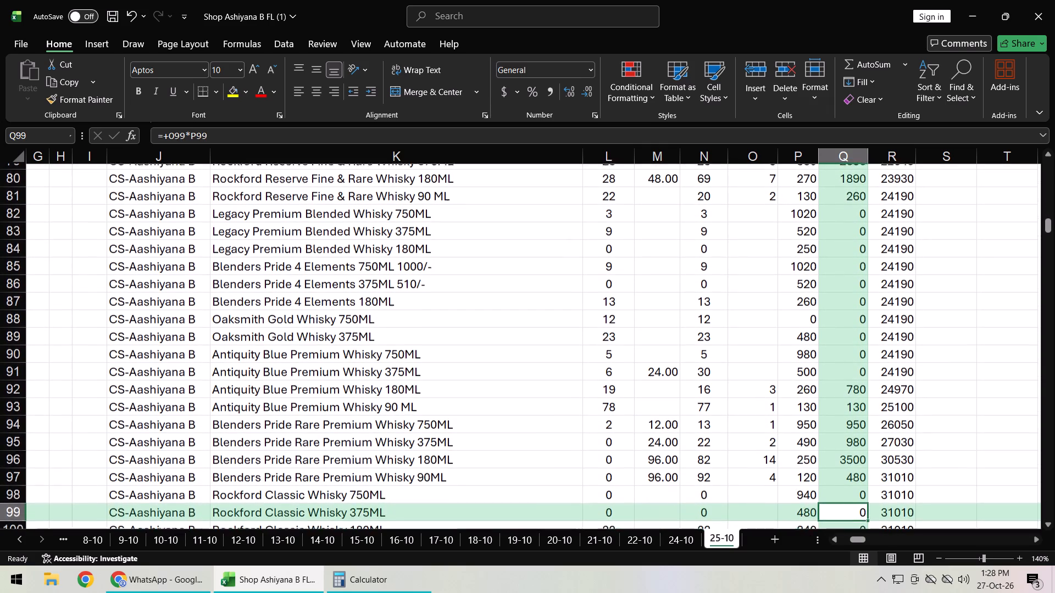
pyautogui.press('Down')
pyautogui.press('Down')
pyautogui.press('Down')
pyautogui.press('Down')
pyautogui.press('Down')
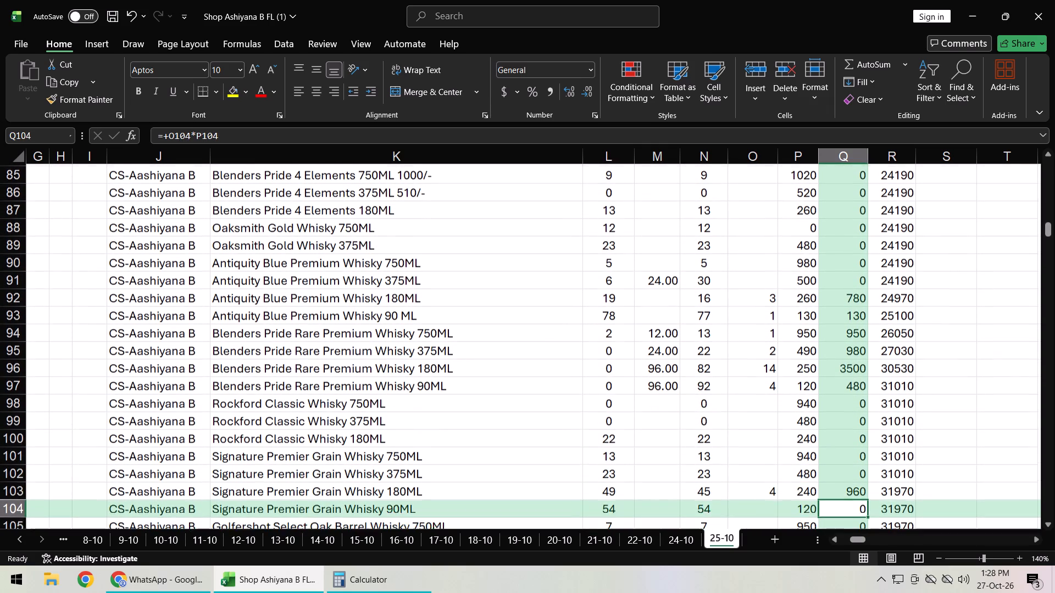
# Continue reviewing the column Q sales amounts row by row from Golfershot Select Oak Barrel Whisky 750ML to Imperial Blue Dual Cask Smooth Whisky 750ML.
pyautogui.press('Down')
pyautogui.press('Down')
pyautogui.press('Down')
pyautogui.press('Down')
pyautogui.press('Down')
pyautogui.press('Down')
pyautogui.press('Down')
pyautogui.press('Down')
pyautogui.press('Down')
pyautogui.press('Down')
pyautogui.press('Down')
pyautogui.press('Down')
pyautogui.press('Down')
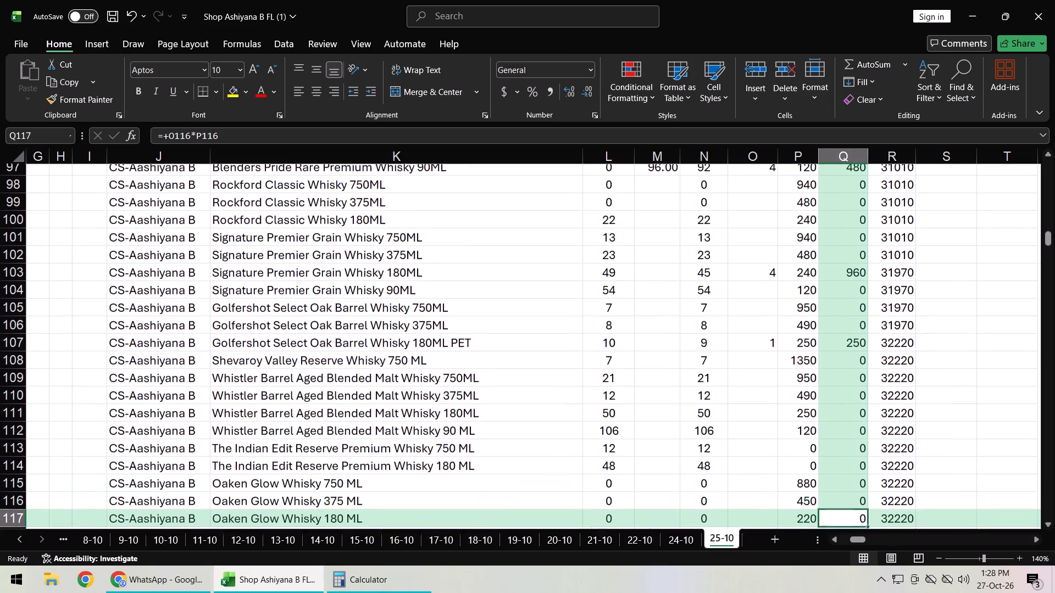
pyautogui.press('Down')
pyautogui.press('Down')
pyautogui.press('Down')
pyautogui.press('Down')
pyautogui.press('Down')
pyautogui.press('Down')
pyautogui.press('Down')
pyautogui.press('Down')
pyautogui.press('Down')
pyautogui.press('Down')
pyautogui.press('Down')
pyautogui.press('Down')
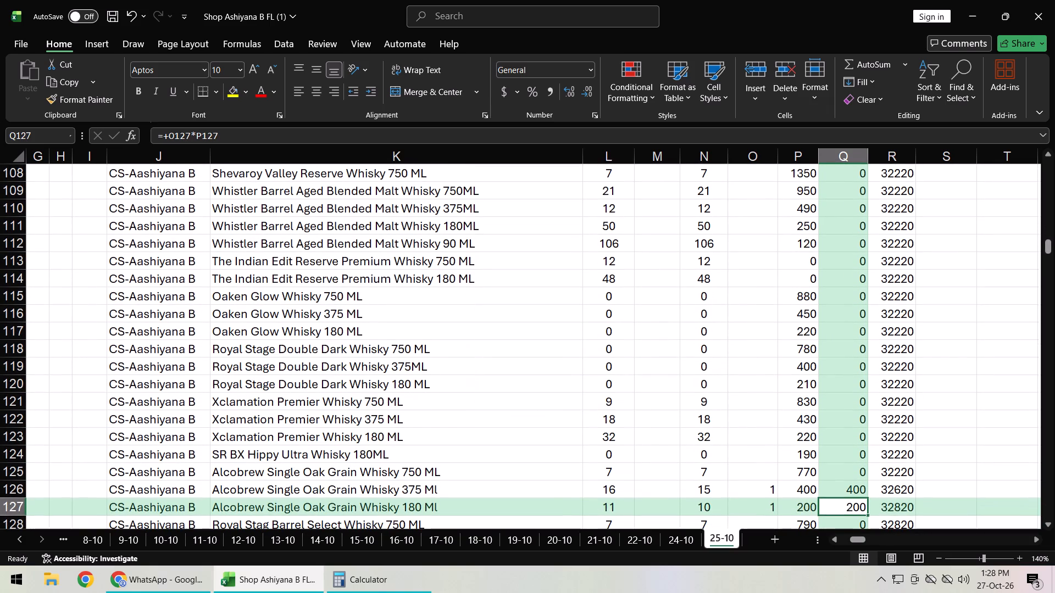
pyautogui.press('Down')
pyautogui.press('Down')
pyautogui.press('Down')
pyautogui.press('Down')
pyautogui.press('Down')
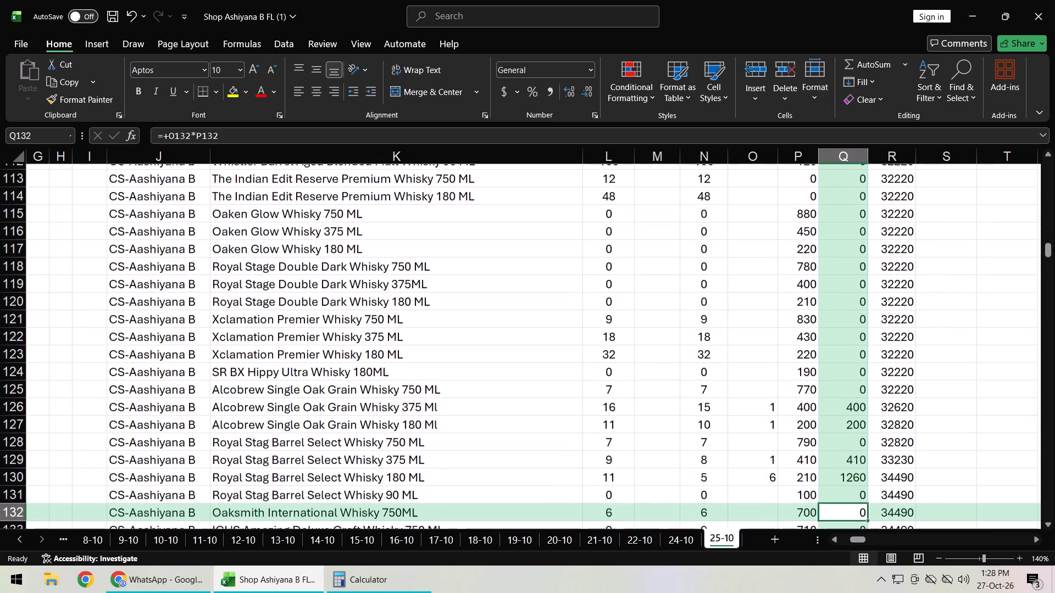
pyautogui.press('Down')
pyautogui.press('Down')
pyautogui.press('Down')
pyautogui.press('Down')
pyautogui.press('Down')
pyautogui.press('Down')
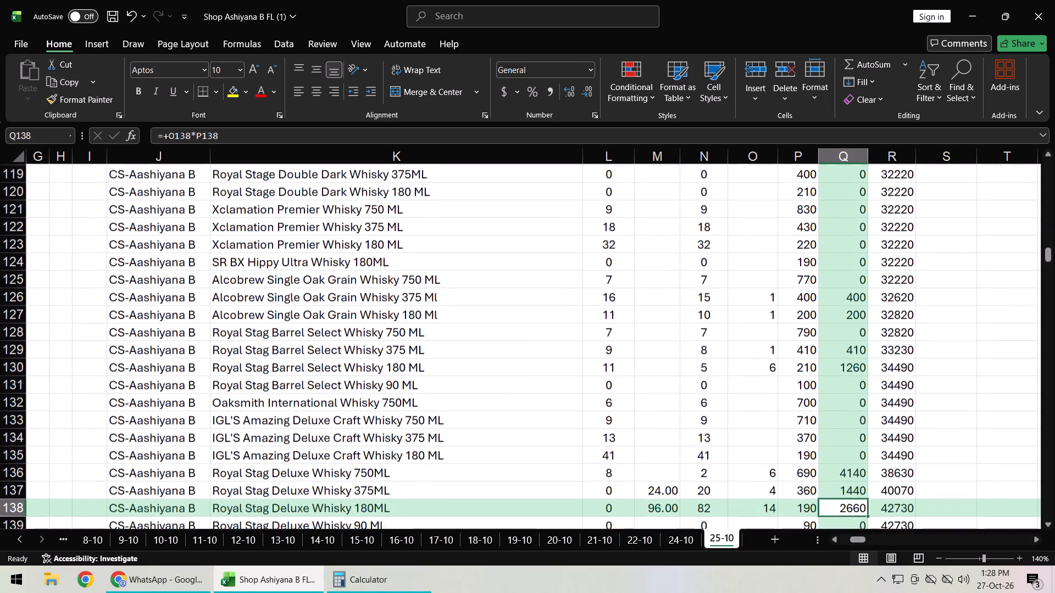
pyautogui.press('Down')
pyautogui.press('Down')
pyautogui.press('Down')
pyautogui.press('Down')
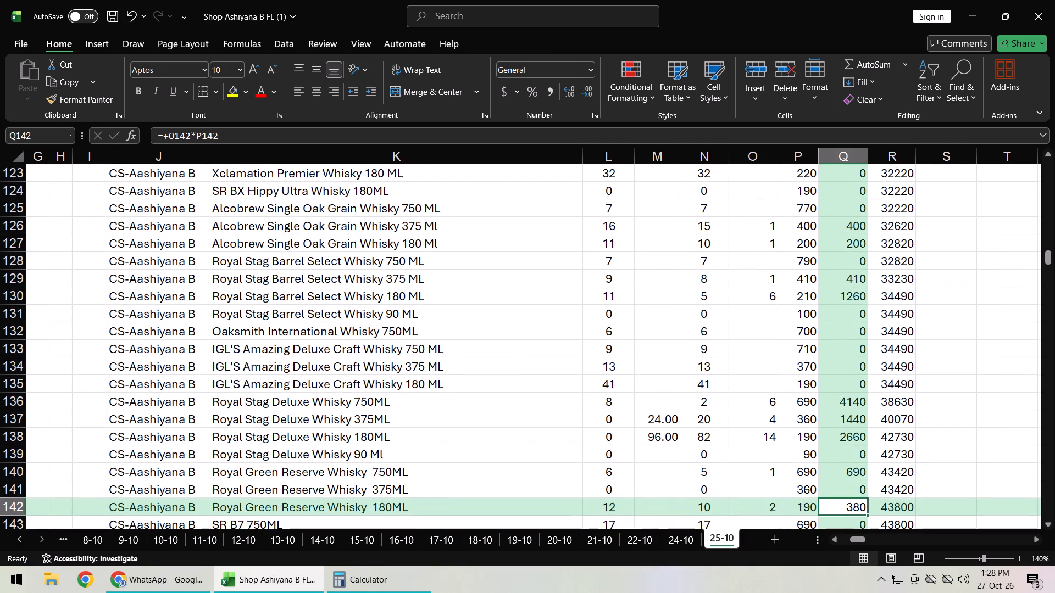
pyautogui.press('Down')
pyautogui.press('Down')
pyautogui.press('Down')
pyautogui.press('Down')
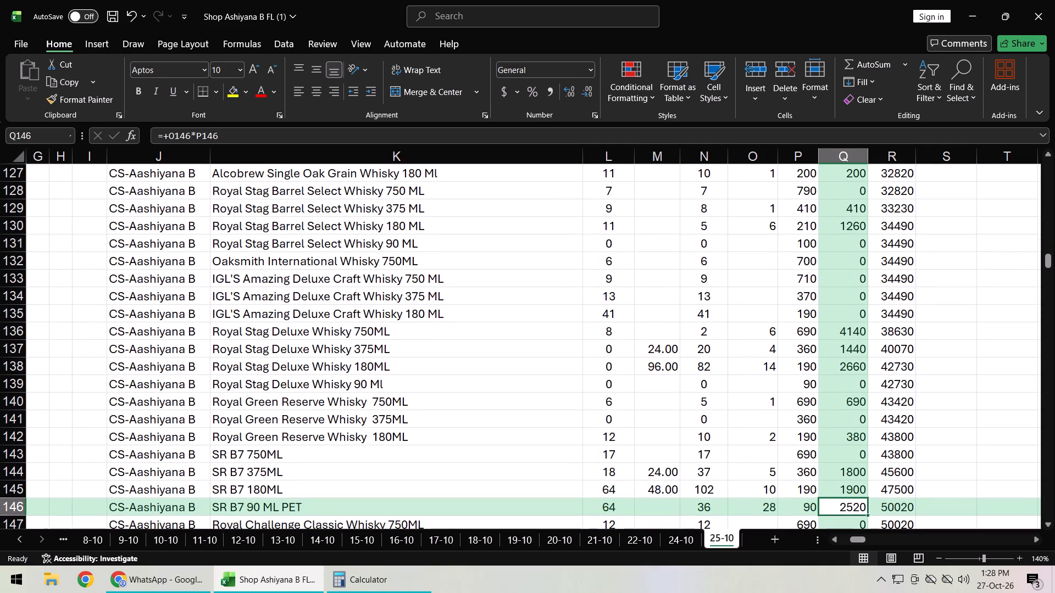
pyautogui.press('Down')
pyautogui.press('Down')
pyautogui.press('Down')
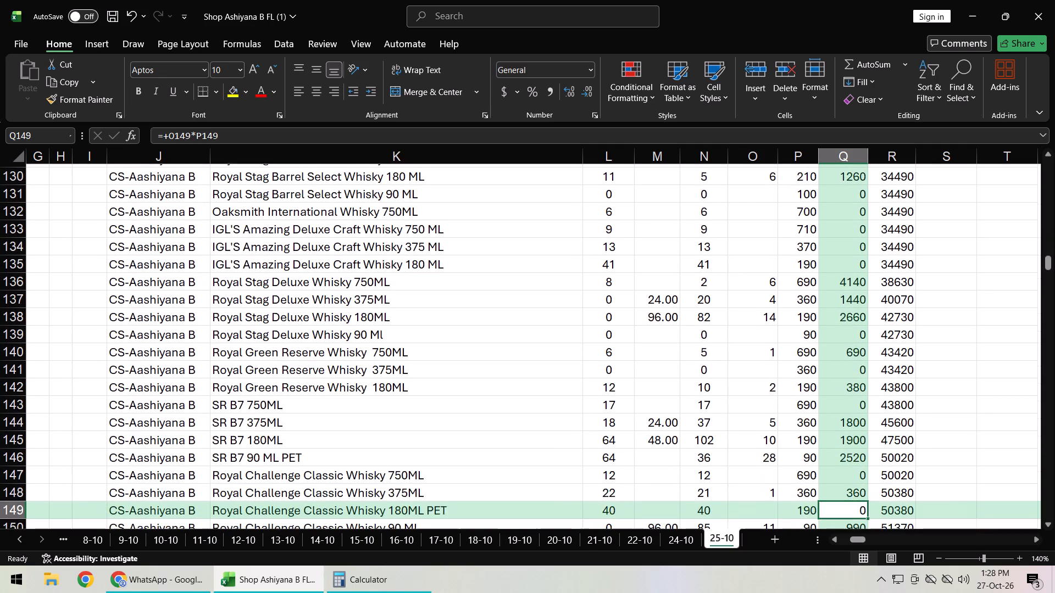
pyautogui.press('Down')
pyautogui.press('Down')
pyautogui.press('Down')
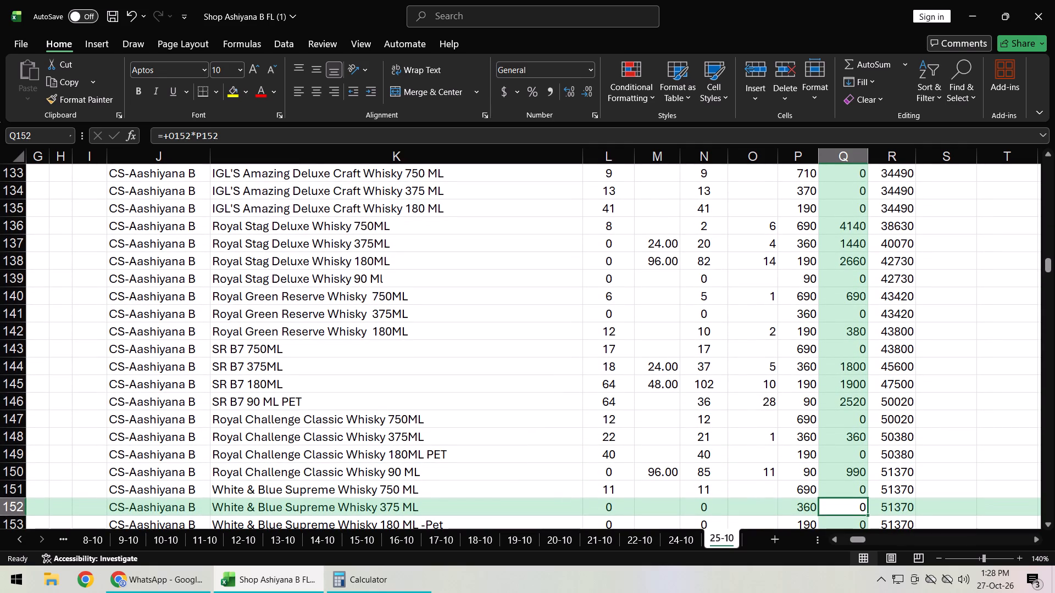
pyautogui.press('Down')
pyautogui.press('Down')
pyautogui.press('Down')
pyautogui.press('Down')
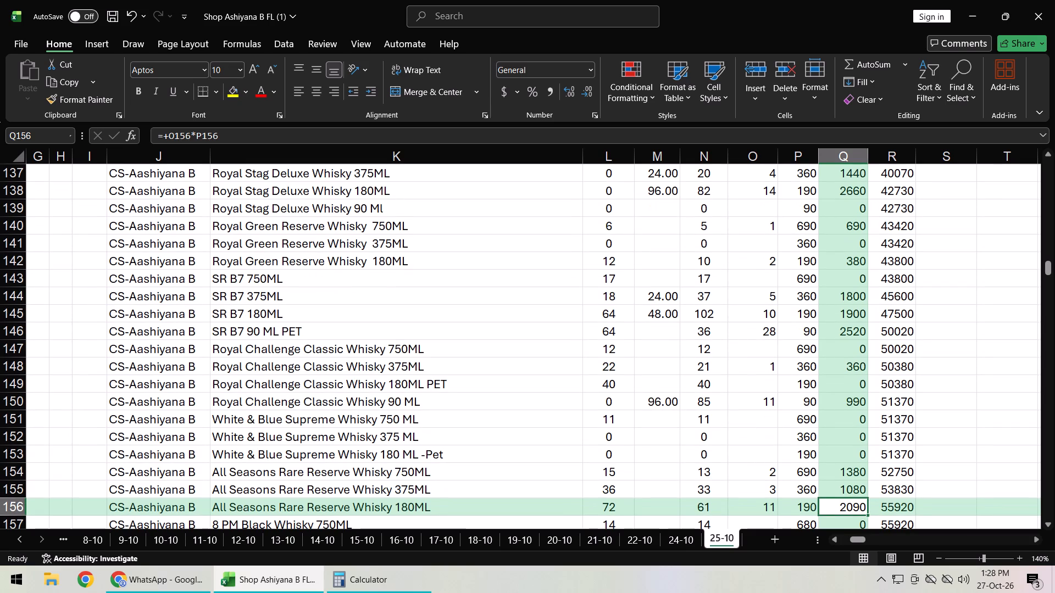
pyautogui.press('Down')
pyautogui.press('Down')
pyautogui.press('Down')
pyautogui.press('Down')
pyautogui.press('Down')
pyautogui.press('Down')
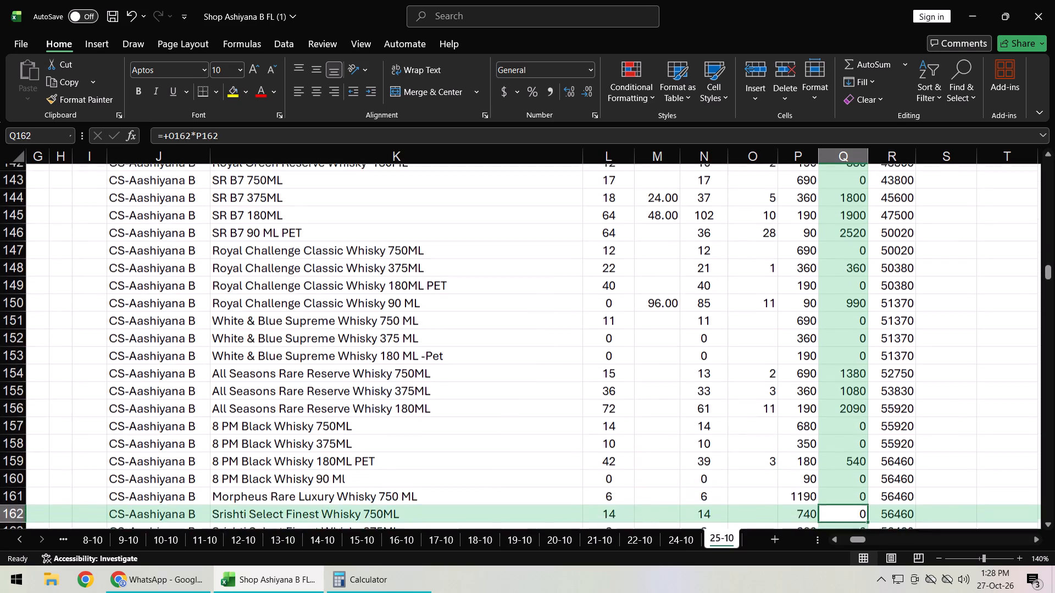
pyautogui.press('Down')
pyautogui.press('Down')
pyautogui.press('Down')
pyautogui.press('Down')
pyautogui.press('Down')
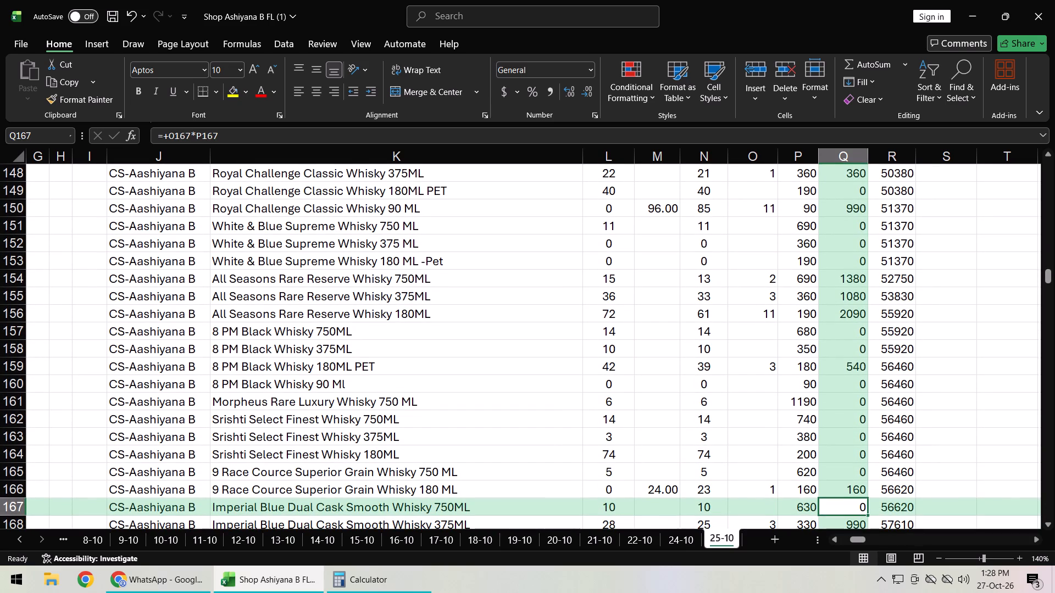
# Insert a blank row above the 9 Race Cource Superior Grain Whisky 180 ML row.
pyautogui.press('Up')
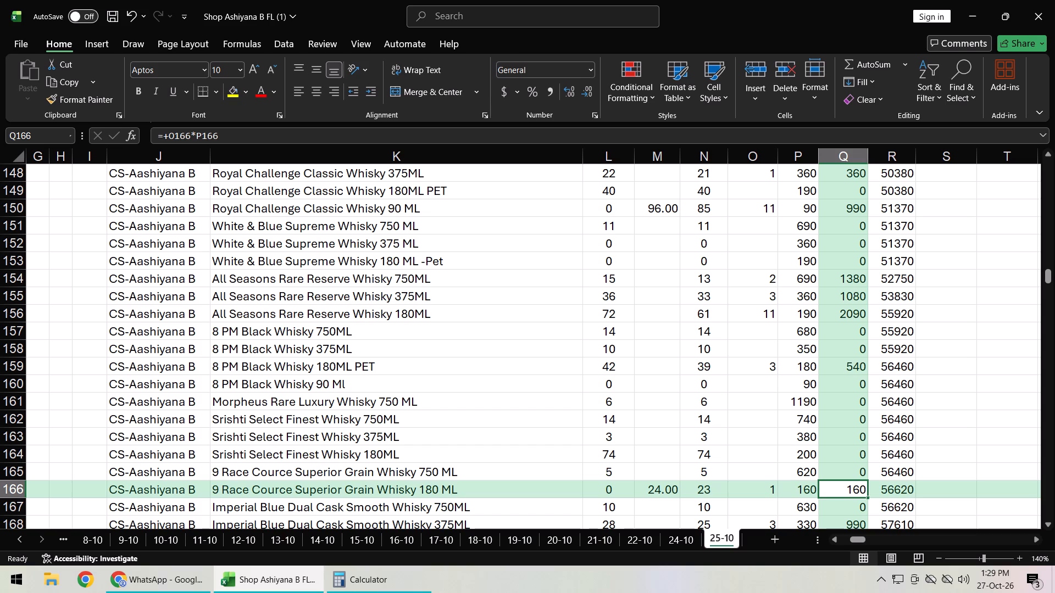
pyautogui.press('Left')
pyautogui.press('Left')
pyautogui.press('Left')
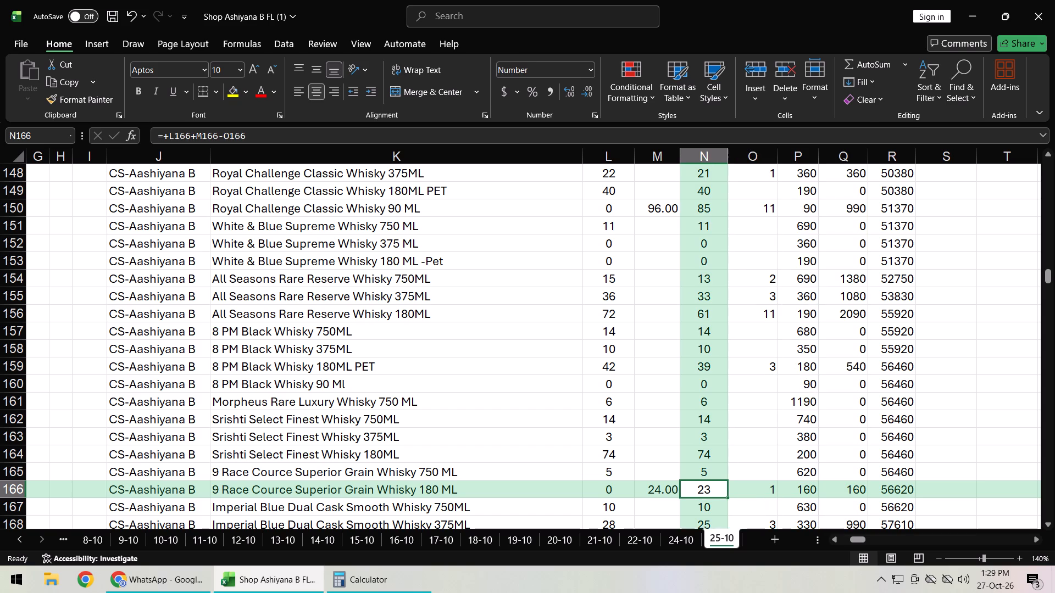
pyautogui.press('Left')
pyautogui.press('Left')
pyautogui.press('Left')
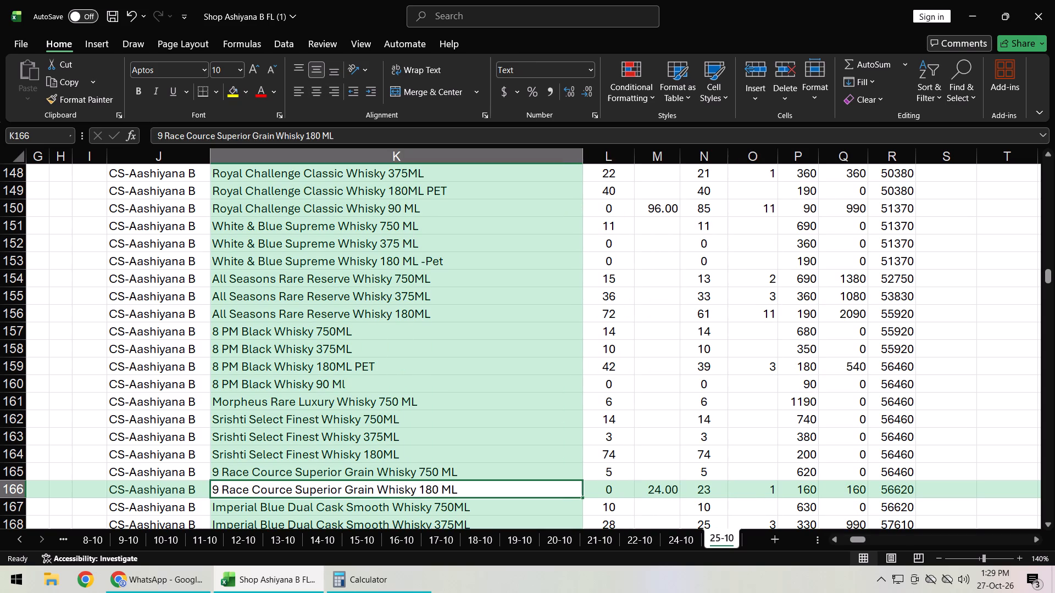
pyautogui.press('space')
pyautogui.press('space')
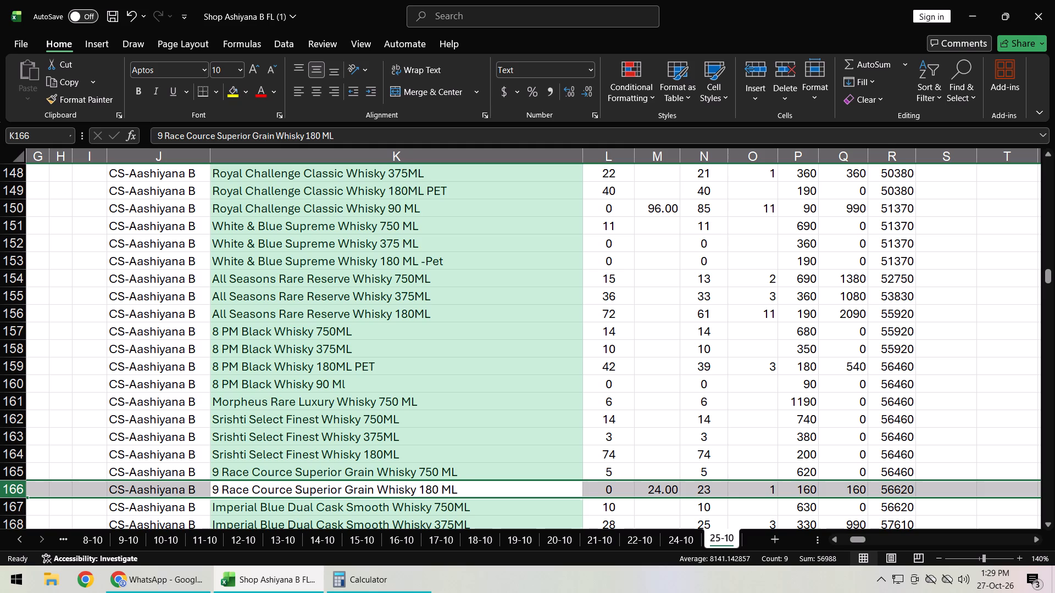
pyautogui.hotkey('ctrl', '+')
# Fill the shop name and product name in columns J and K down from the 9 Race Cource 750 ML row into the blank row.
pyautogui.press('Up')
pyautogui.press('Left')
pyautogui.press('Down')
pyautogui.hotkey('ctrl', 'd')
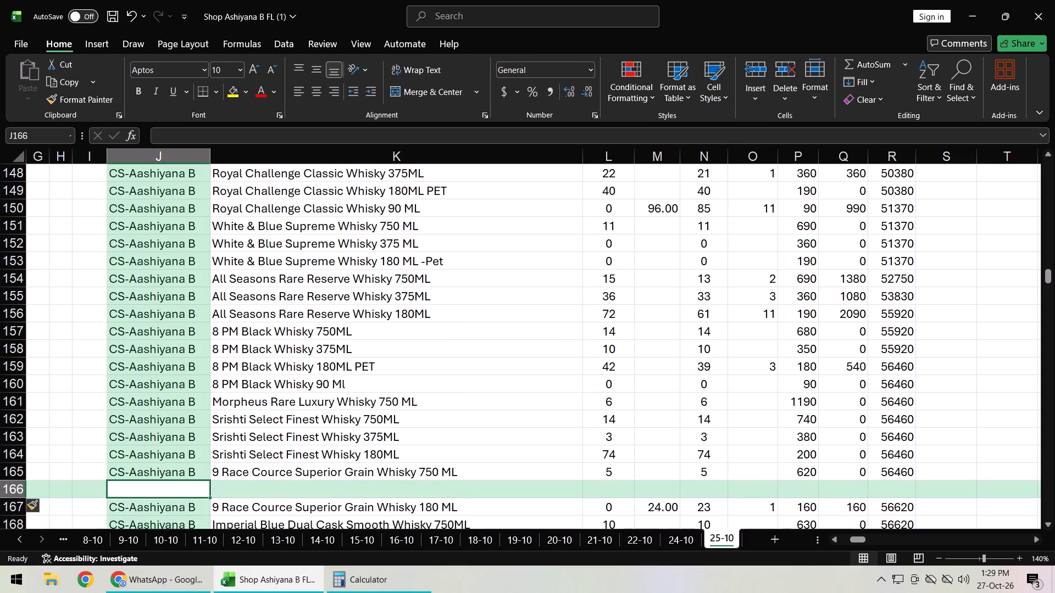
pyautogui.press('Right')
pyautogui.hotkey('ctrl', 'd')
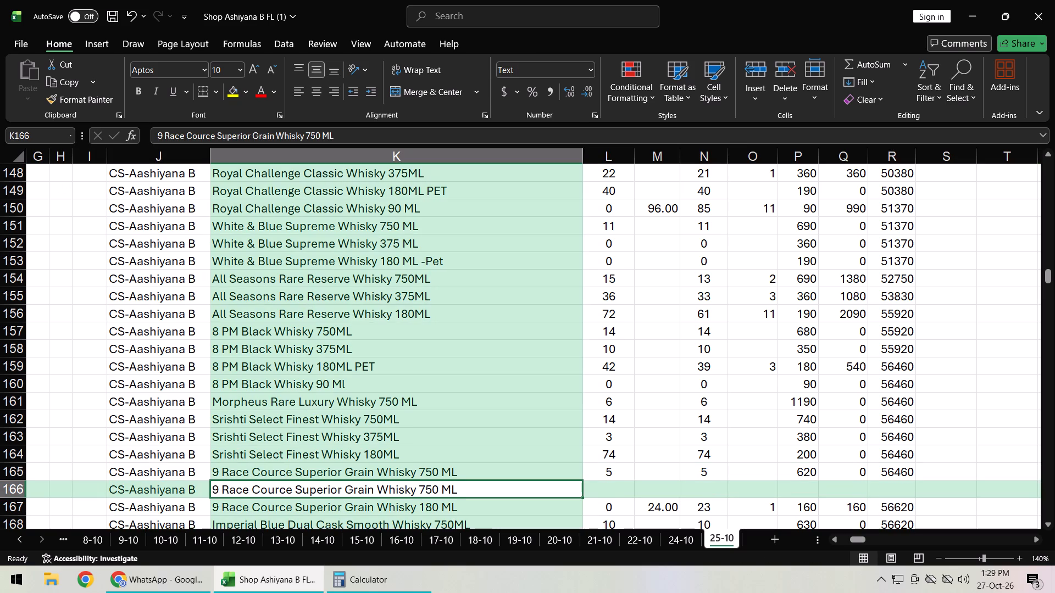
# Change the copied product name in the new row to 9 Race Cource Superior Grain Whisky 375 ML.
pyautogui.doubleClick(431, 486)
pyautogui.press('BackSpace')
pyautogui.press('BackSpace')
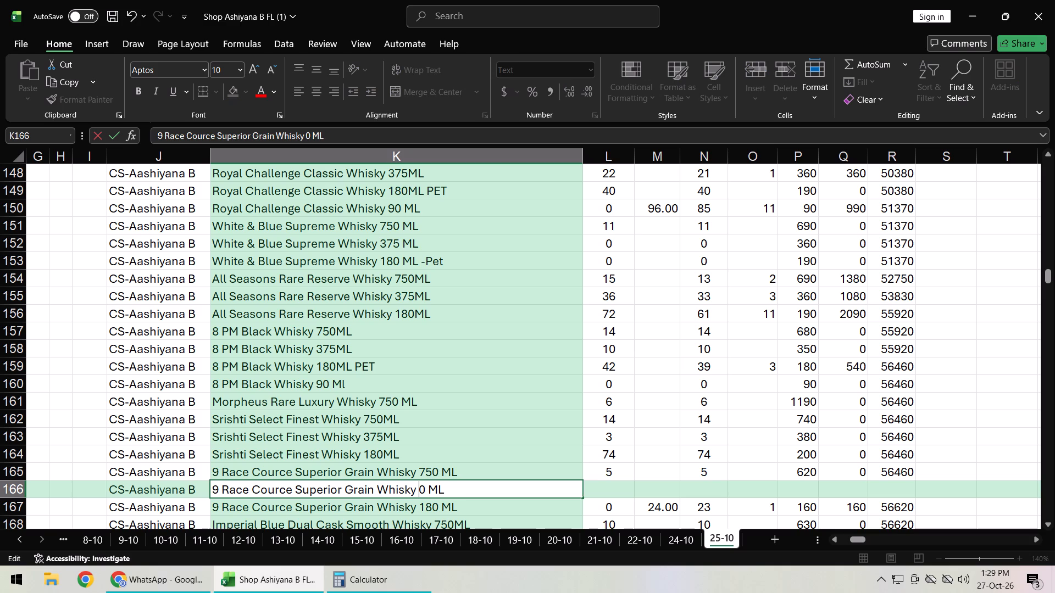
pyautogui.press('Right')
pyautogui.press('BackSpace')
pyautogui.write('375')
pyautogui.press('Return')
# Enter 0 in column L for the new 9 Race Cource 375 ML row.
pyautogui.press('Right')
pyautogui.press('Up')
pyautogui.press('0')
pyautogui.press('Return')
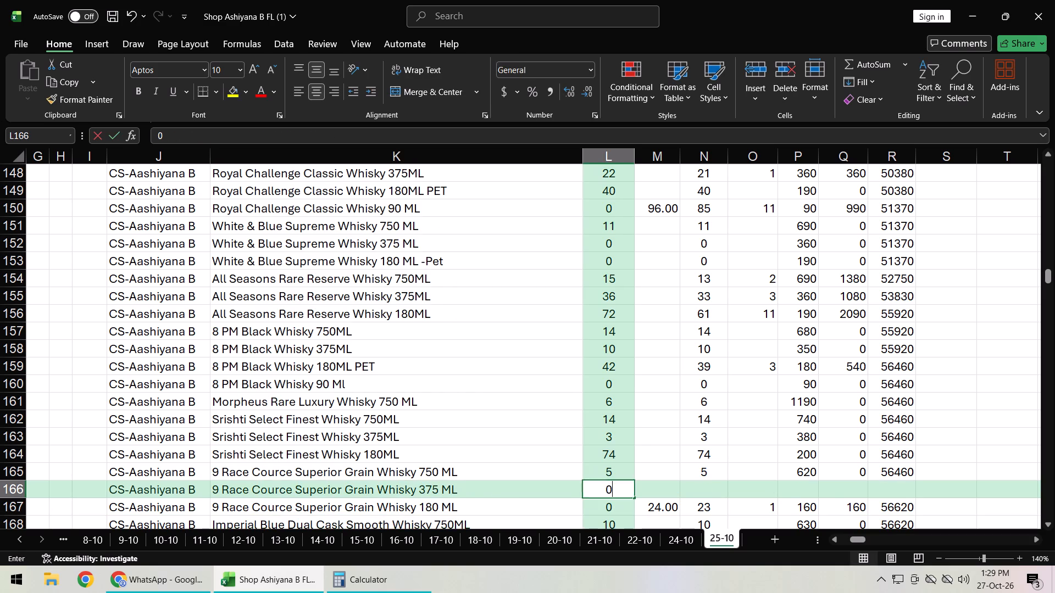
# Enter a received quantity of 24 for 9 Race Cource 375 ML and clear the received quantity of the 180 ML row.
pyautogui.press('Right')
pyautogui.press('Up')
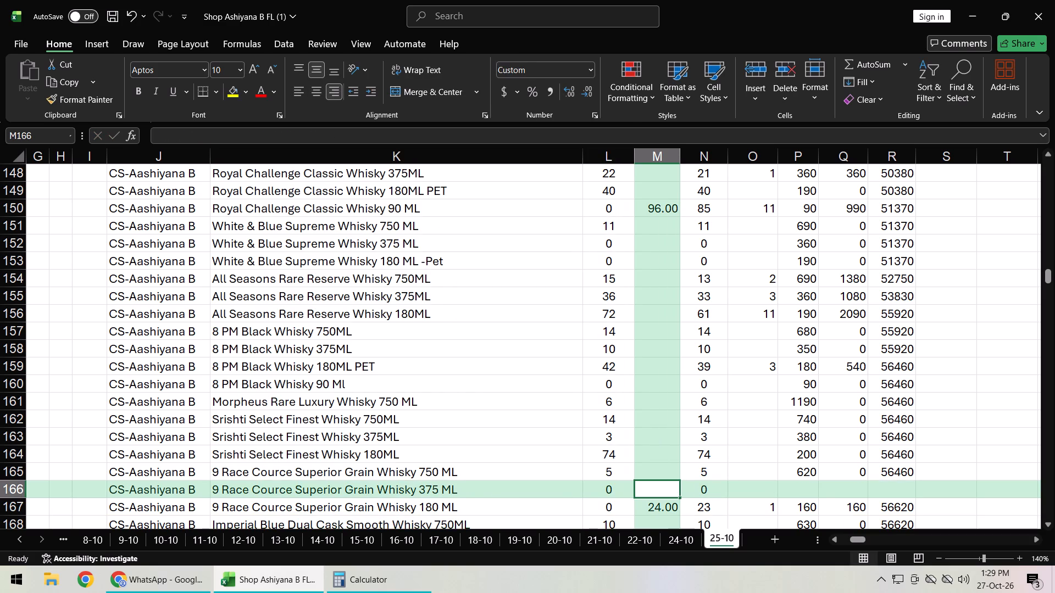
pyautogui.write('24')
pyautogui.press('Return')
pyautogui.press('BackSpace')
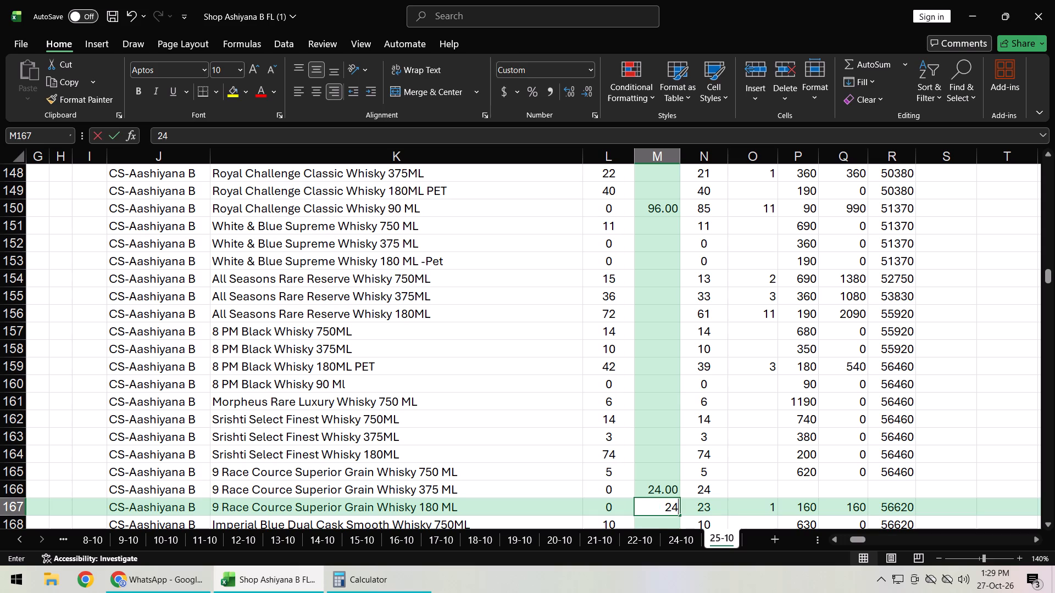
# Enter a sold quantity of 1 for 9 Race Cource 375 ML and clear the sold quantity of the 180 ML row.
pyautogui.press('Right')
pyautogui.press('Up')
pyautogui.press('Right')
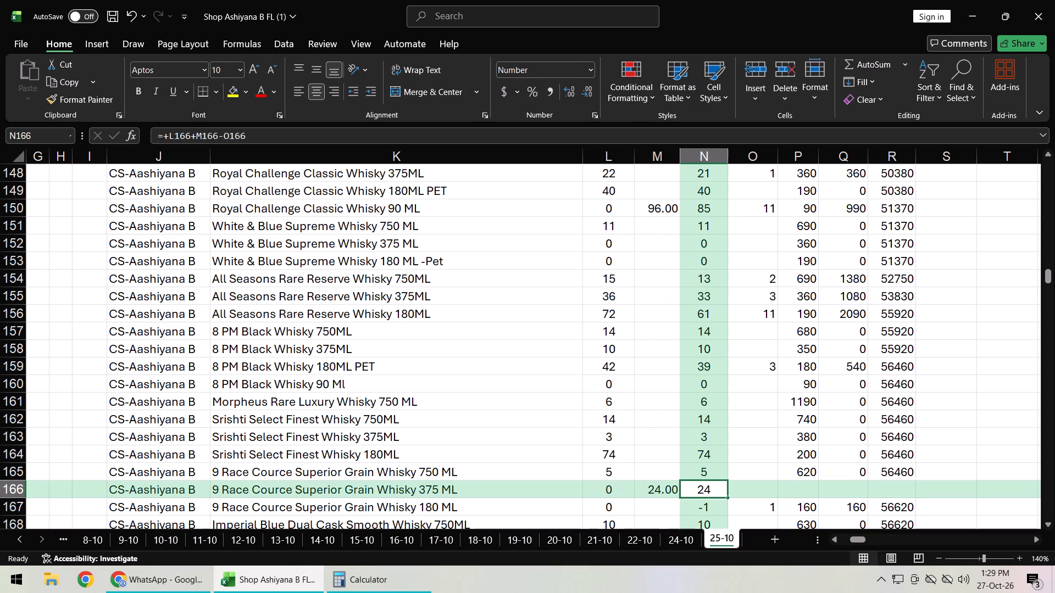
pyautogui.press('1')
pyautogui.press('Return')
pyautogui.press('Right')
pyautogui.press('BackSpace')
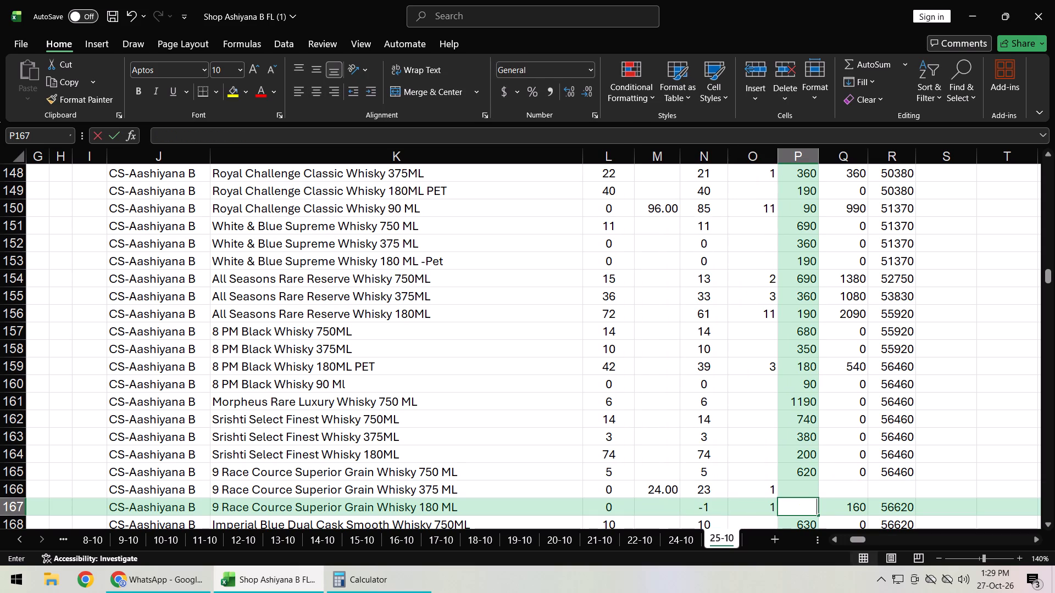
pyautogui.press('Escape')
pyautogui.press('Left')
pyautogui.press('BackSpace')
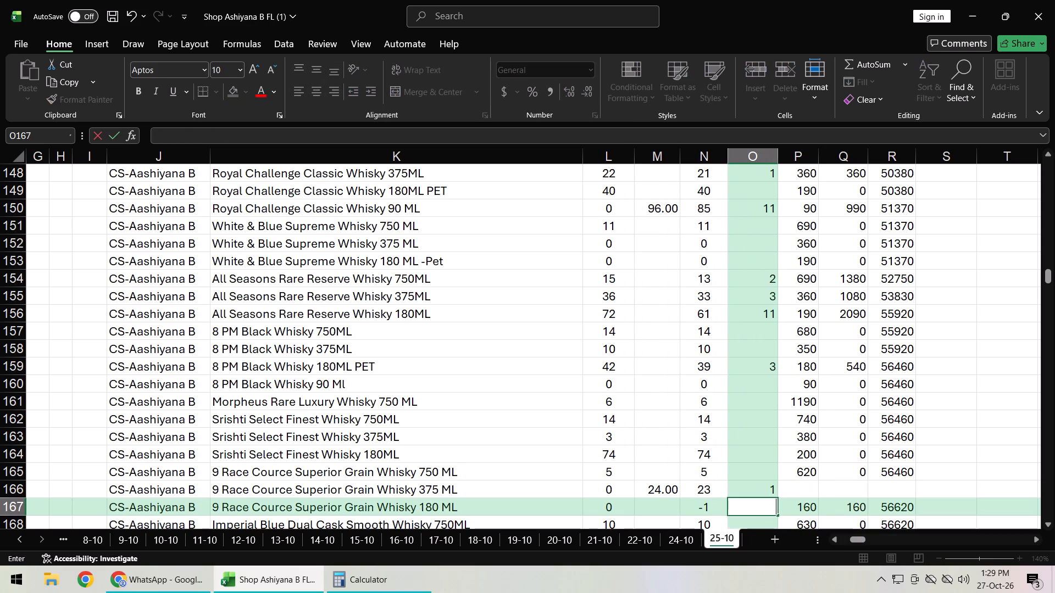
# Set the rate in column P for 9 Race Cource 375 ML to 320.
pyautogui.press('Right')
pyautogui.press('Up')
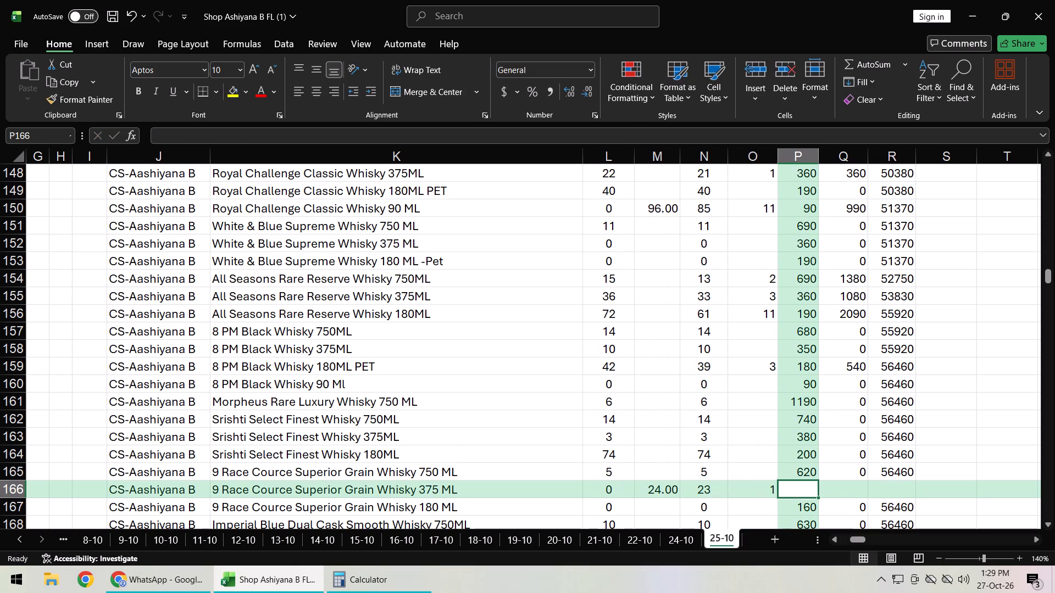
pyautogui.write('320')
pyautogui.press('Return')
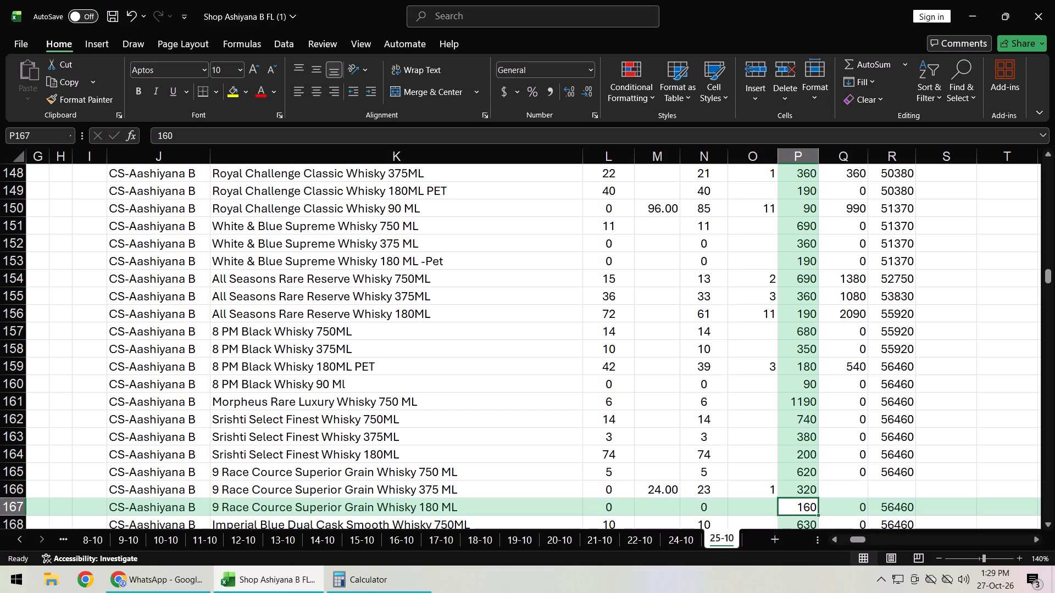
# Fill the column Q amount formula into the 9 Race Cource 375 ML row and the column R running-total formula down through the 180 ML row.
pyautogui.press('Up')
pyautogui.press('Right')
pyautogui.hotkey('ctrl', 'd')
pyautogui.press('Right')
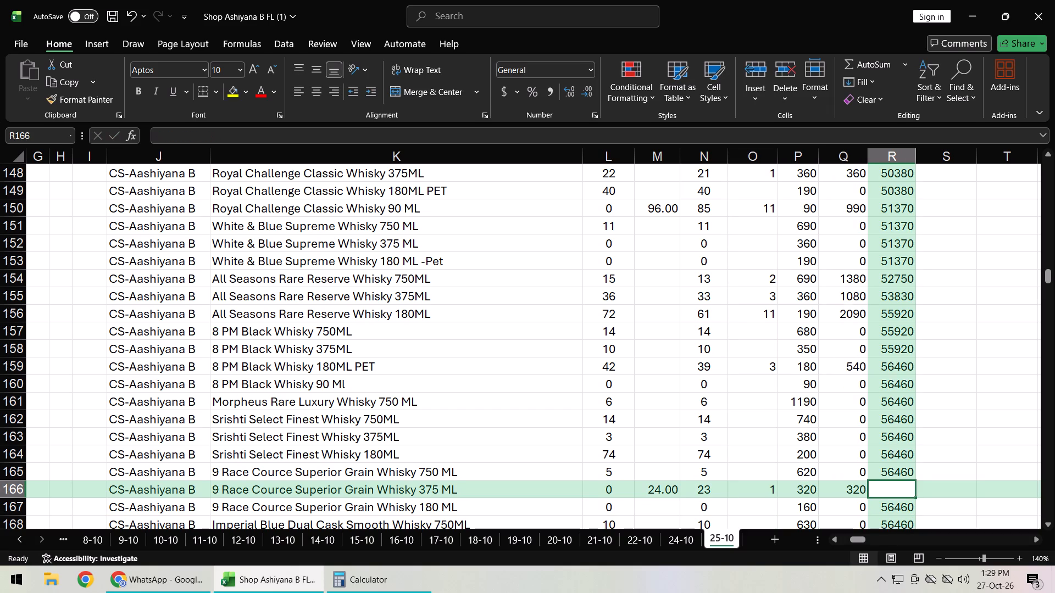
pyautogui.press('Up')
pyautogui.hotkey('ctrl', 'shift', 'Down')
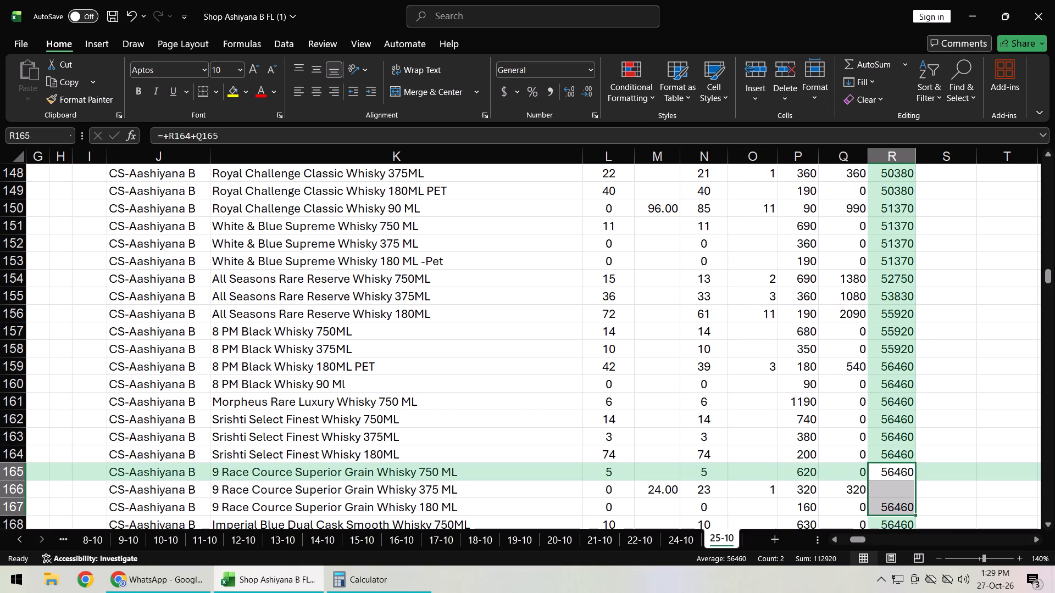
pyautogui.hotkey('ctrl', 'd')
pyautogui.press('Down')
pyautogui.press('Left')
pyautogui.press('Left')
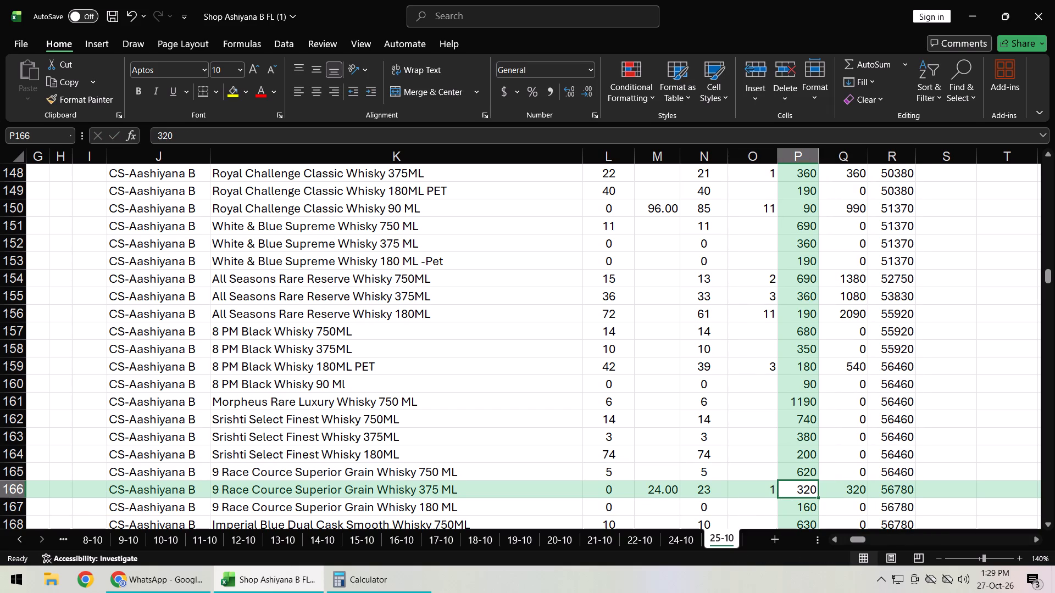
# Check the column Q amounts and column R running totals row by row from 9 Race Cource 375 ML down to 8 Pm Gold Pocket Pack 180 Ml.
pyautogui.press('Right')
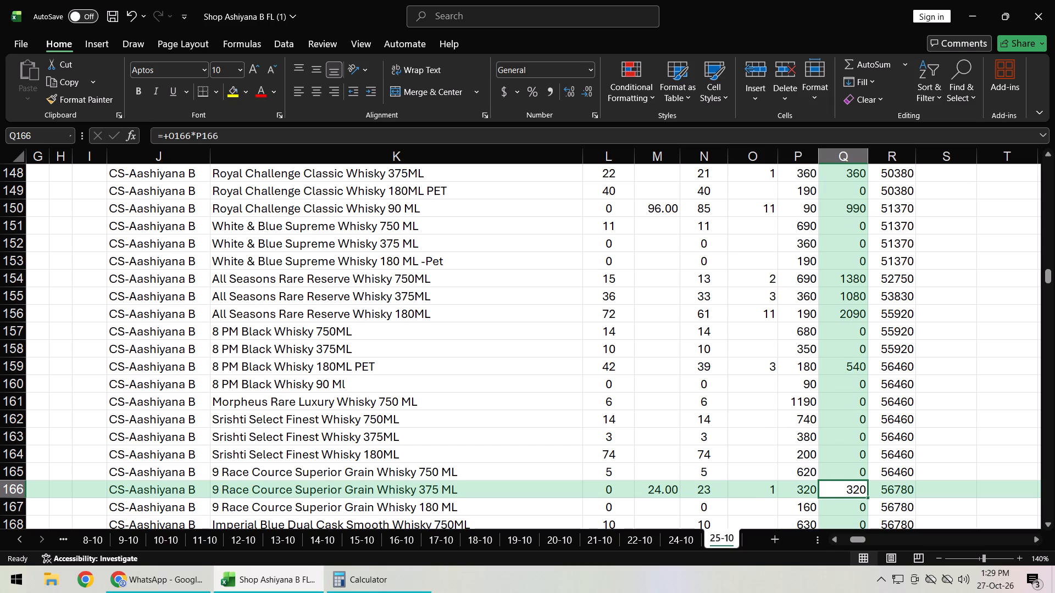
pyautogui.press('Return')
pyautogui.press('Return')
pyautogui.press('Return')
pyautogui.press('Return')
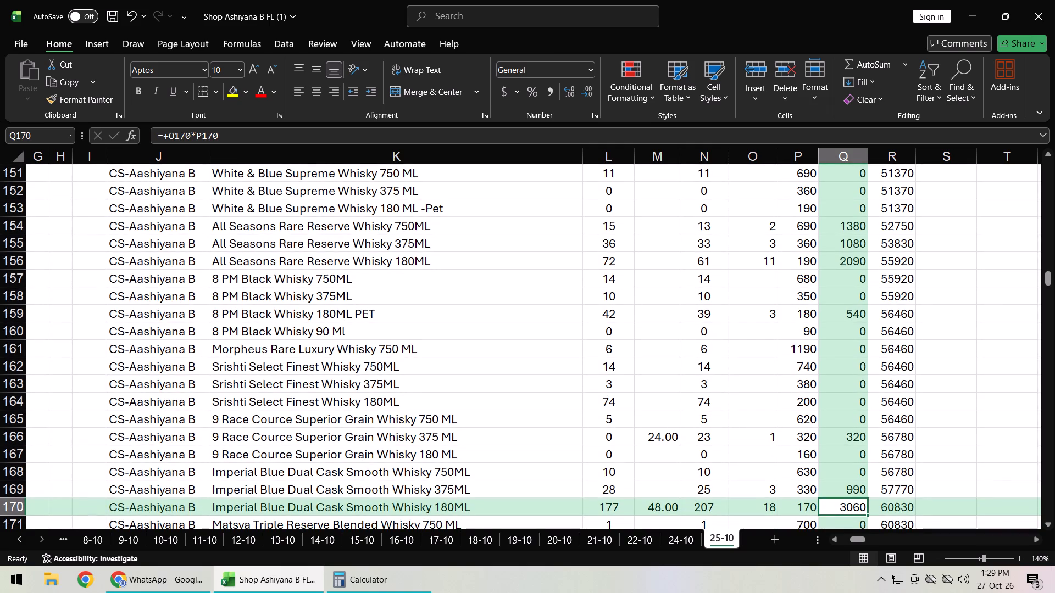
pyautogui.press('Return')
pyautogui.press('Return')
pyautogui.press('Return')
pyautogui.press('Return')
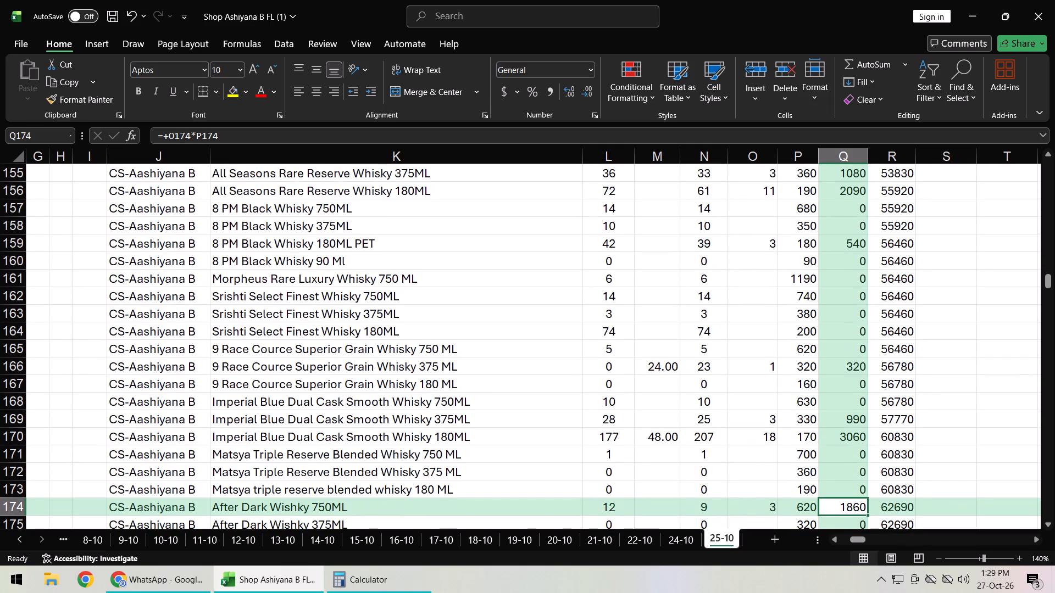
pyautogui.press('Return')
pyautogui.press('Return')
pyautogui.press('Return')
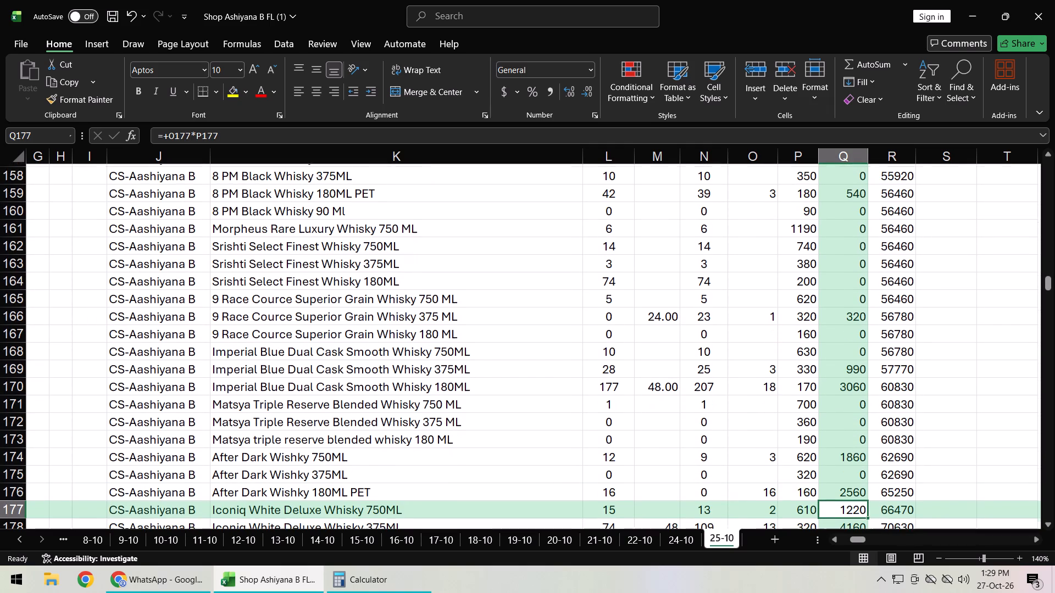
pyautogui.press('Return')
pyautogui.press('Return')
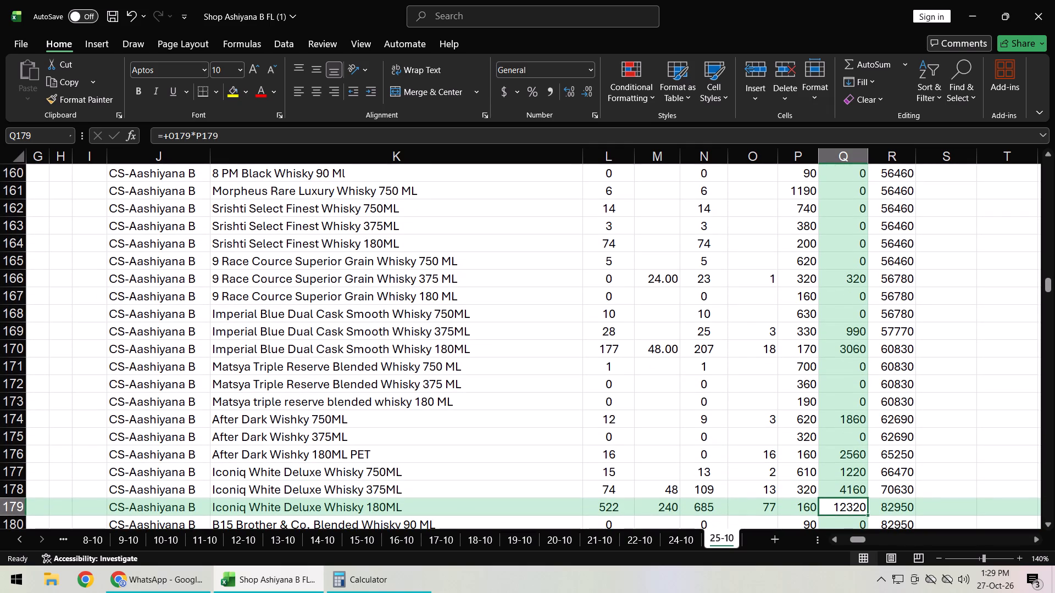
pyautogui.press('Return')
pyautogui.press('Return')
pyautogui.press('Return')
pyautogui.press('Return')
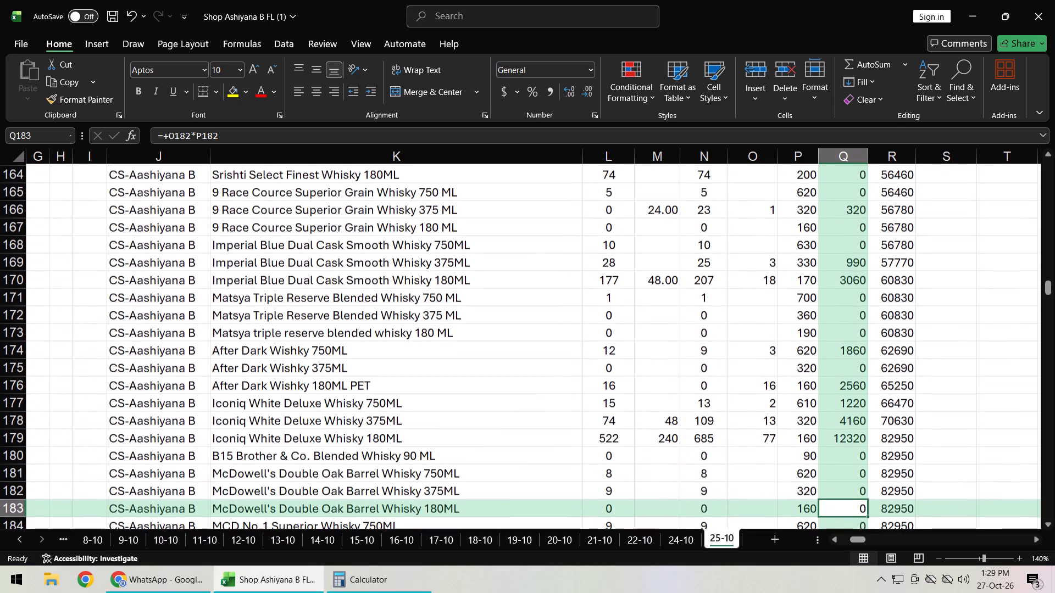
pyautogui.press('Return')
pyautogui.press('Return')
pyautogui.press('Return')
pyautogui.press('Return')
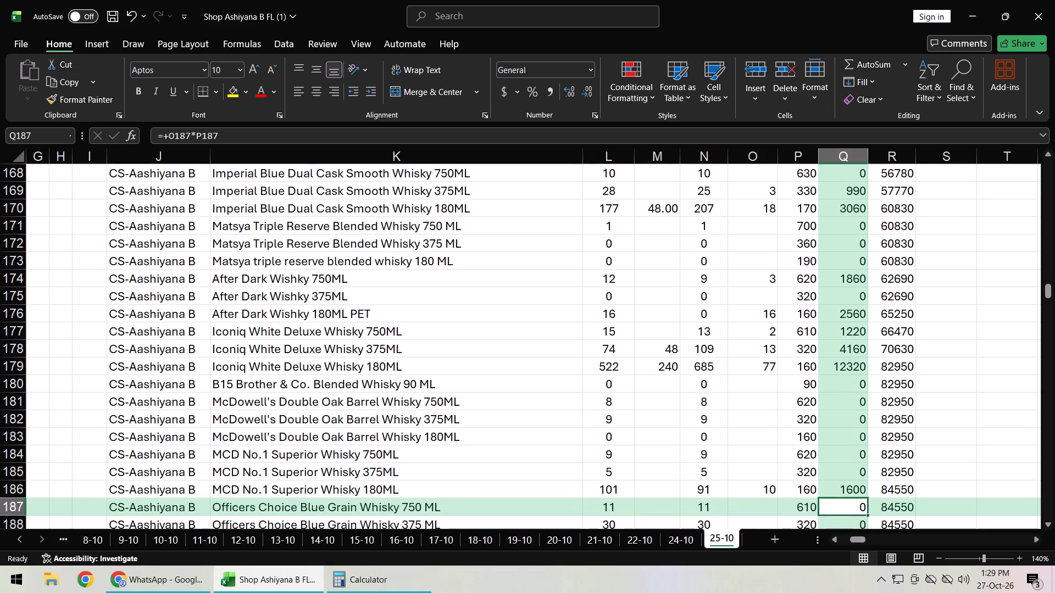
pyautogui.press('Return')
pyautogui.press('Return')
pyautogui.press('Return')
pyautogui.press('Return')
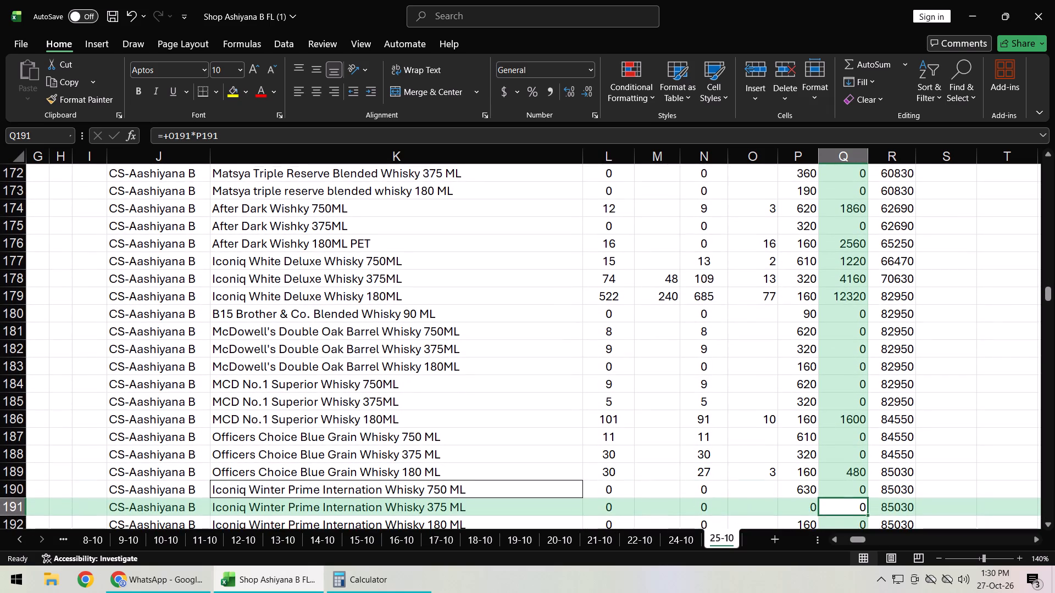
pyautogui.press('Return')
pyautogui.press('Return')
pyautogui.press('Return')
pyautogui.press('Return')
pyautogui.press('Return')
pyautogui.press('Return')
pyautogui.press('Return')
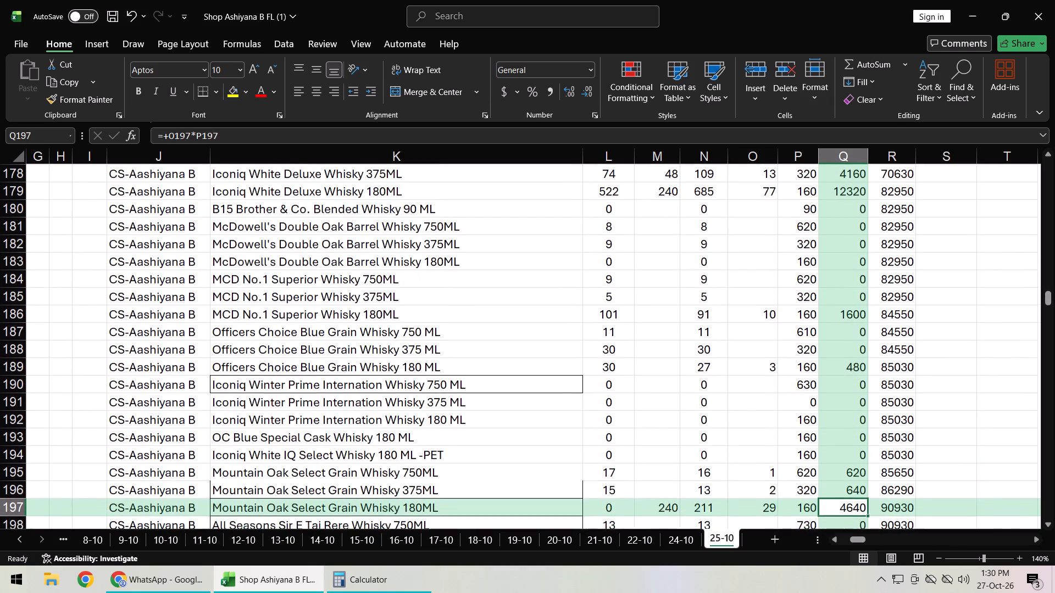
pyautogui.press('Return')
pyautogui.press('Return')
pyautogui.press('Return')
pyautogui.press('Return')
pyautogui.press('Return')
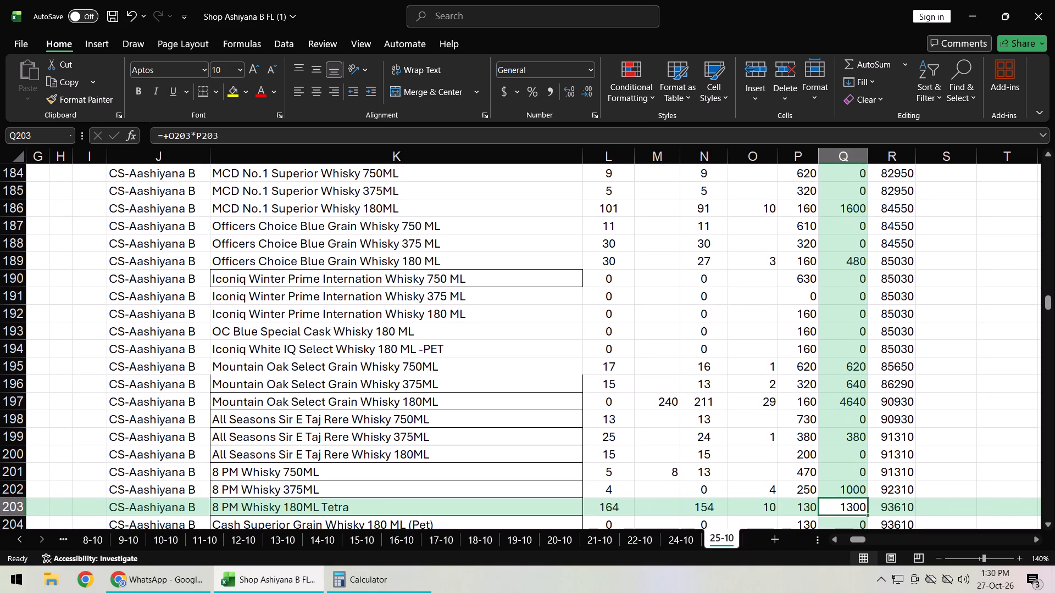
pyautogui.press('Return')
pyautogui.press('Return')
pyautogui.press('Return')
pyautogui.press('Return')
pyautogui.press('Return')
pyautogui.press('Return')
pyautogui.press('Return')
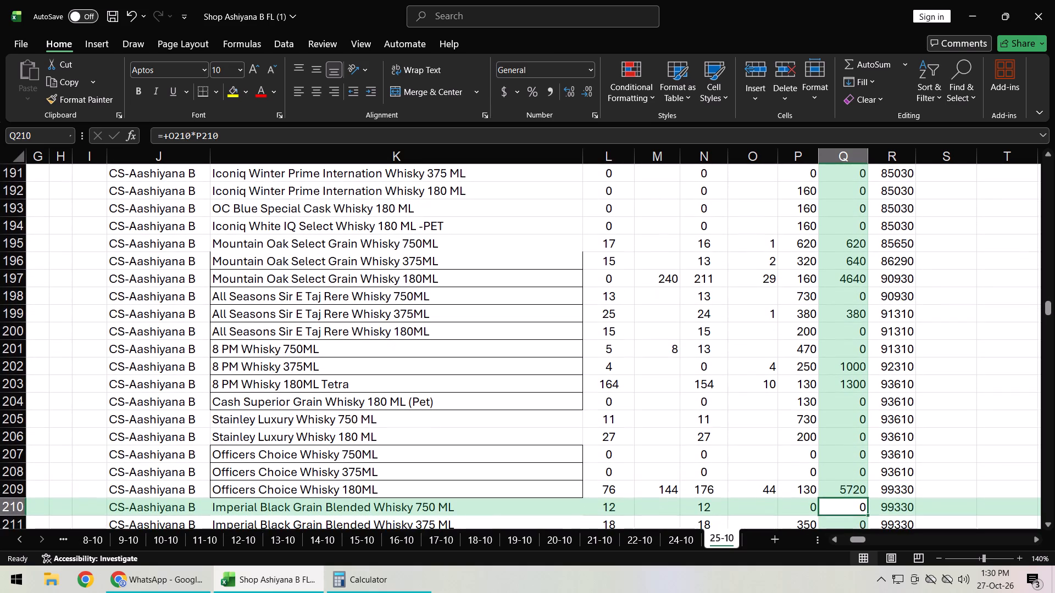
pyautogui.press('Return')
pyautogui.press('Return')
pyautogui.press('Return')
pyautogui.press('Return')
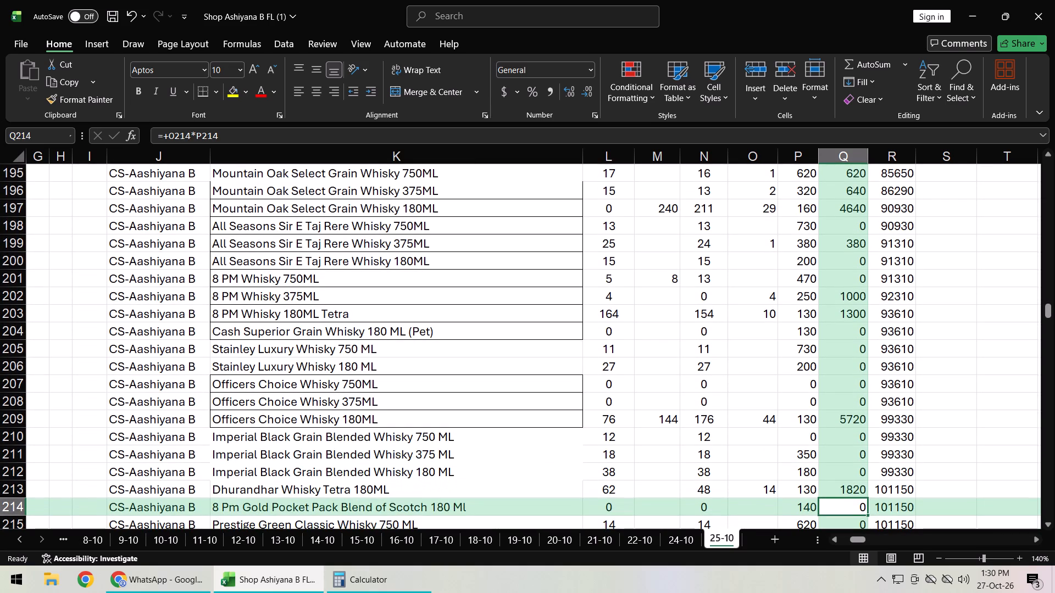
# Correct the sold quantity of Dhurandhar Whisky Tetra 180ML to 4.
pyautogui.press('Up')
pyautogui.press('Left')
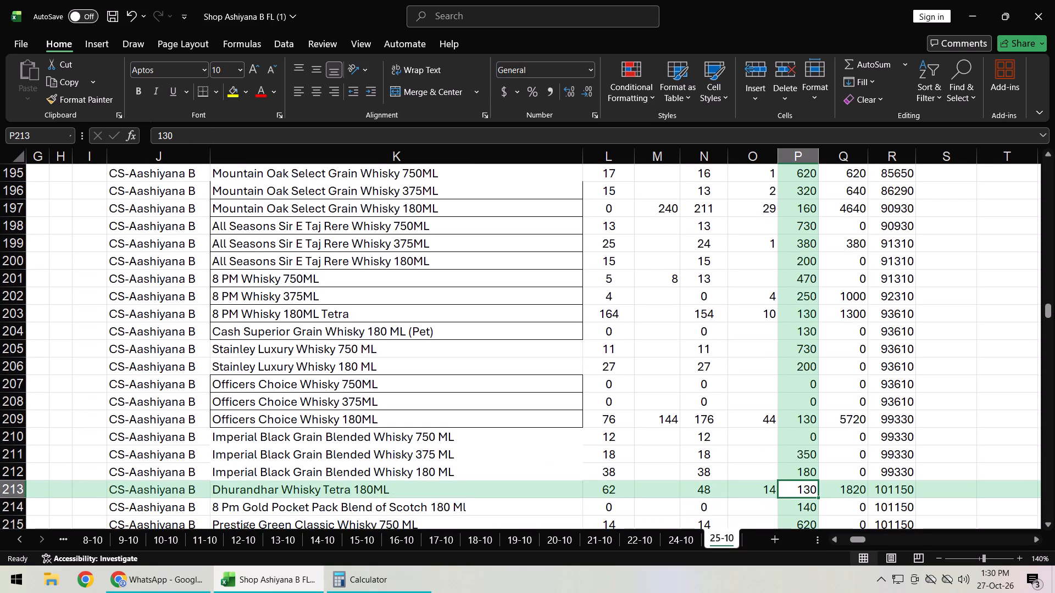
pyautogui.press('Left')
pyautogui.press('4')
pyautogui.press('Return')
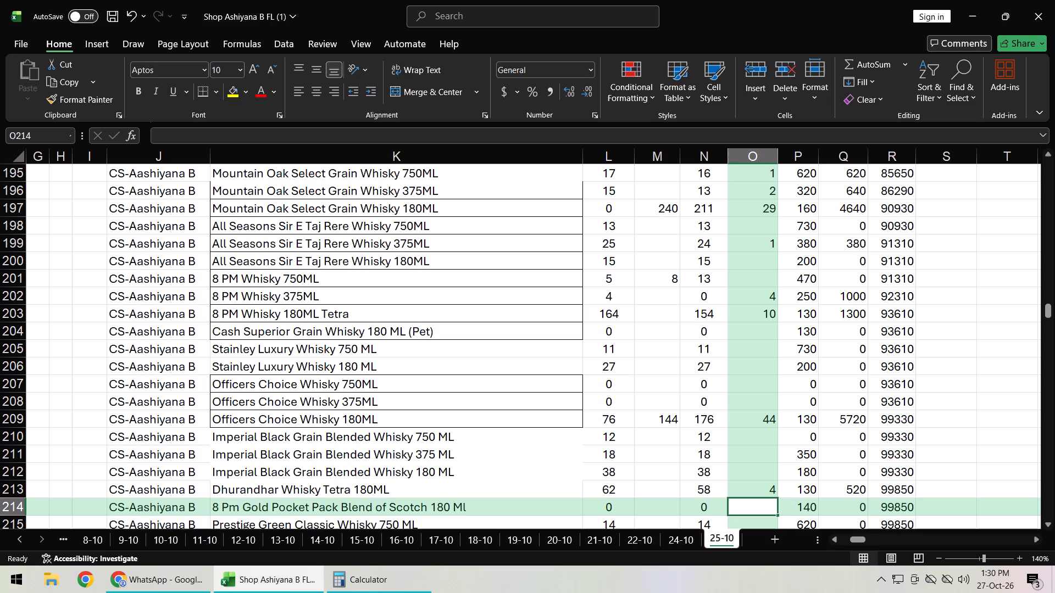
# Check the amounts and running totals from 8 Pm Gold Pocket Pack 180 Ml down to Royal Salute 21 Y O 700 ML.
pyautogui.press('Right')
pyautogui.press('Right')
pyautogui.press('Down')
pyautogui.press('Down')
pyautogui.press('Down')
pyautogui.press('Down')
pyautogui.press('Down')
pyautogui.press('Down')
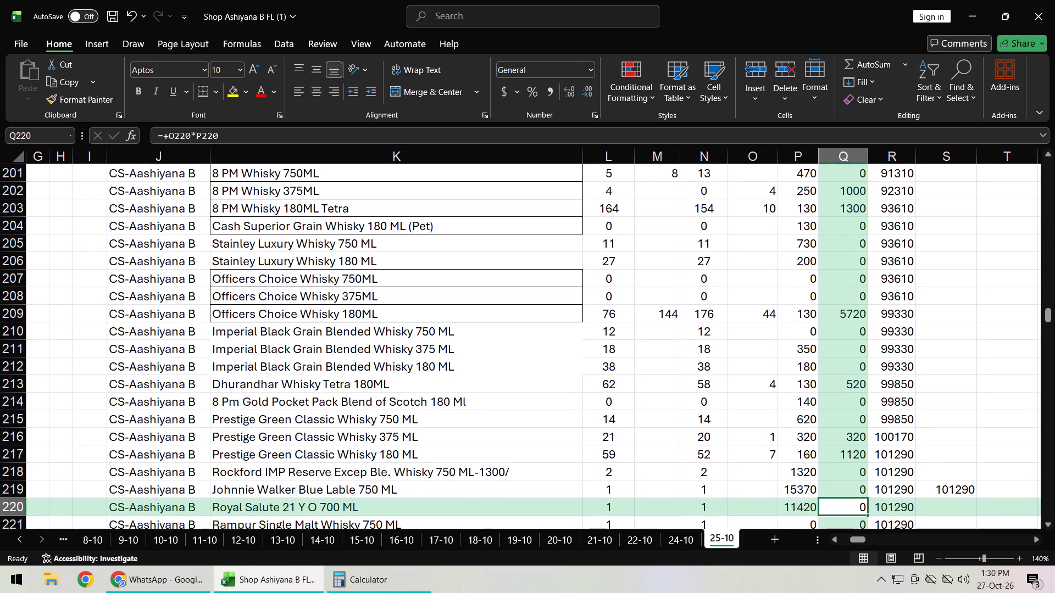
# Save the workbook.
pyautogui.hotkey('ctrl', 's')
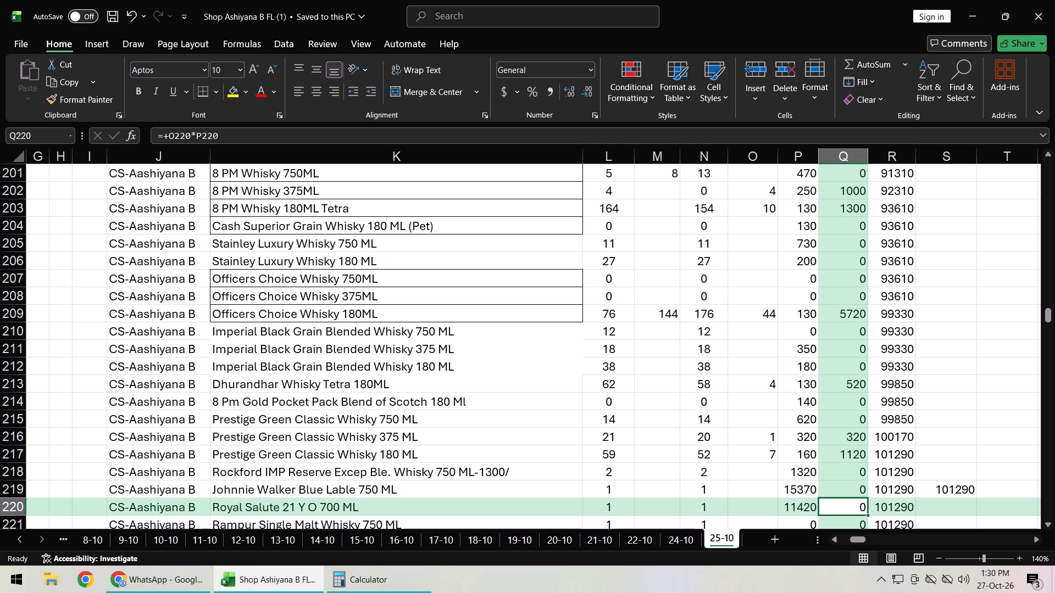
pyautogui.hotkey('ctrl', 's')
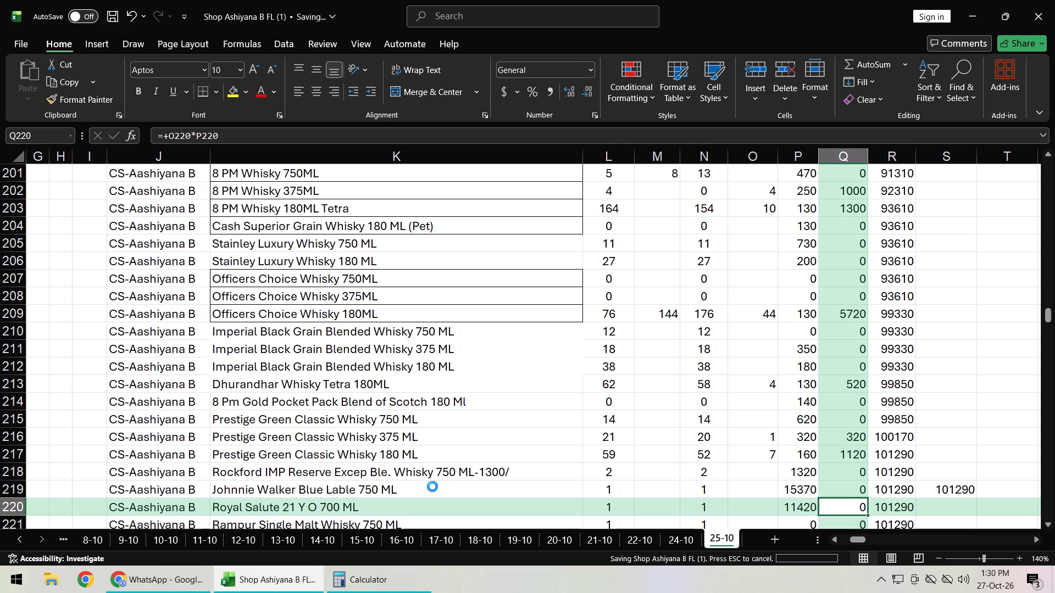
# Enter a received quantity of 6 for Glenfiddich 12 Y.O 700 ML in column M.
pyautogui.press('Left')
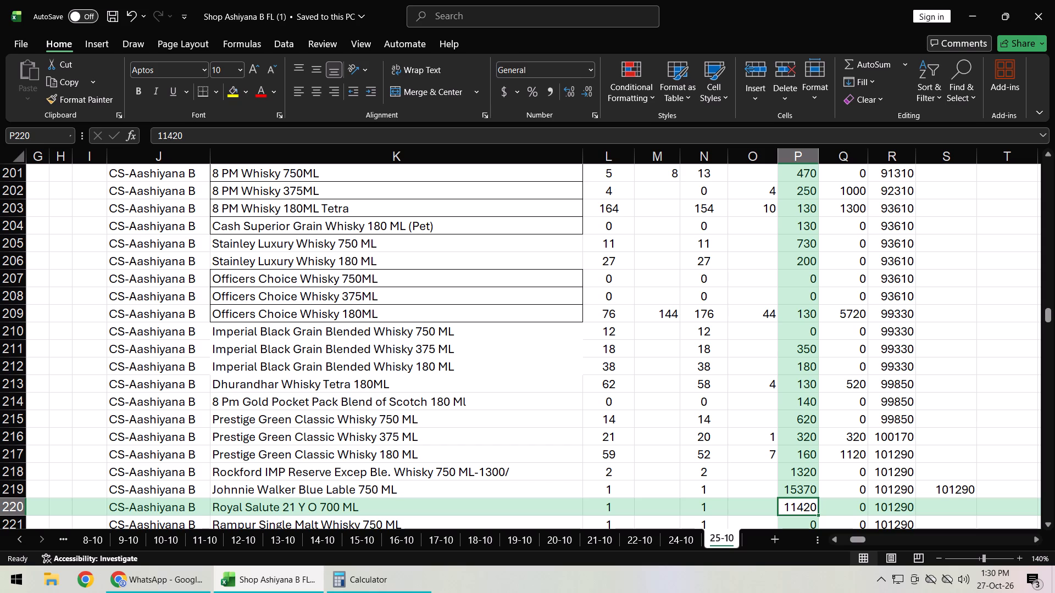
pyautogui.press('Left')
pyautogui.press('Left')
pyautogui.press('Left')
pyautogui.press('Down')
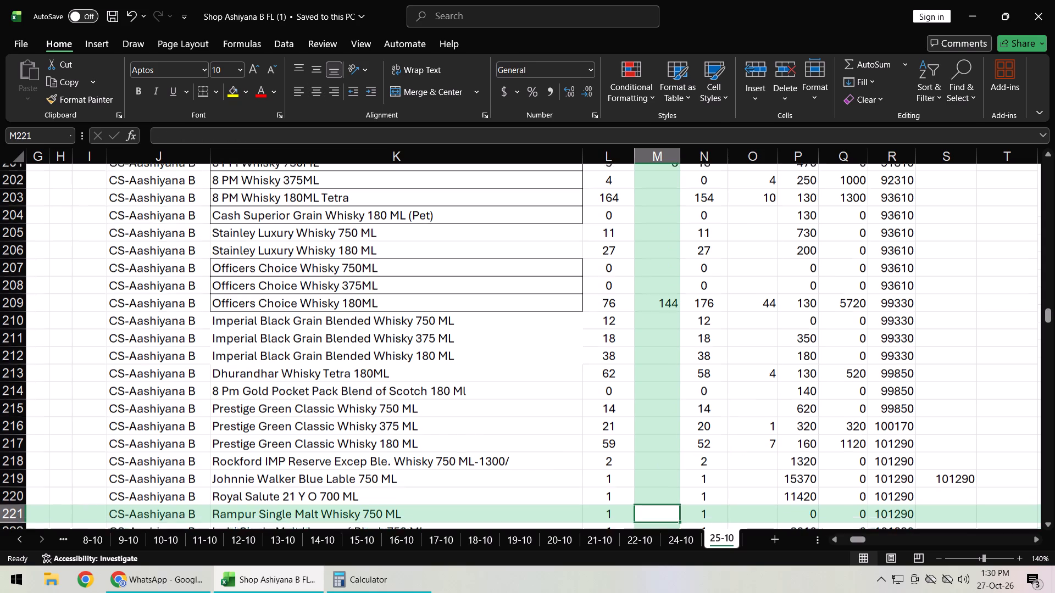
pyautogui.press('Down')
pyautogui.press('Down')
pyautogui.press('Down')
pyautogui.press('Down')
pyautogui.press('Down')
pyautogui.press('Down')
pyautogui.press('Down')
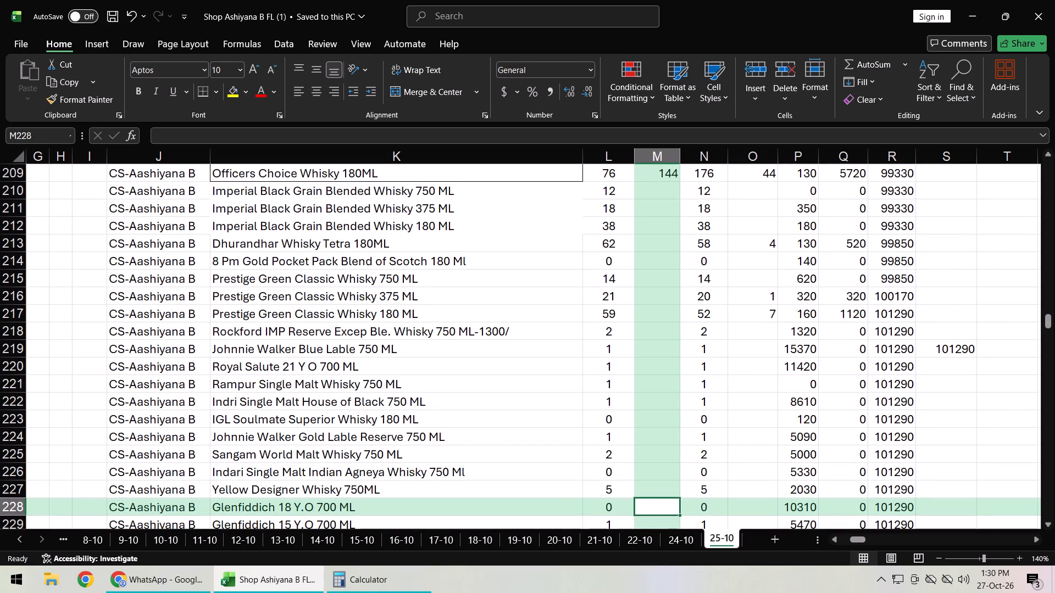
pyautogui.press('Down')
pyautogui.press('Down')
pyautogui.press('Down')
pyautogui.press('Up')
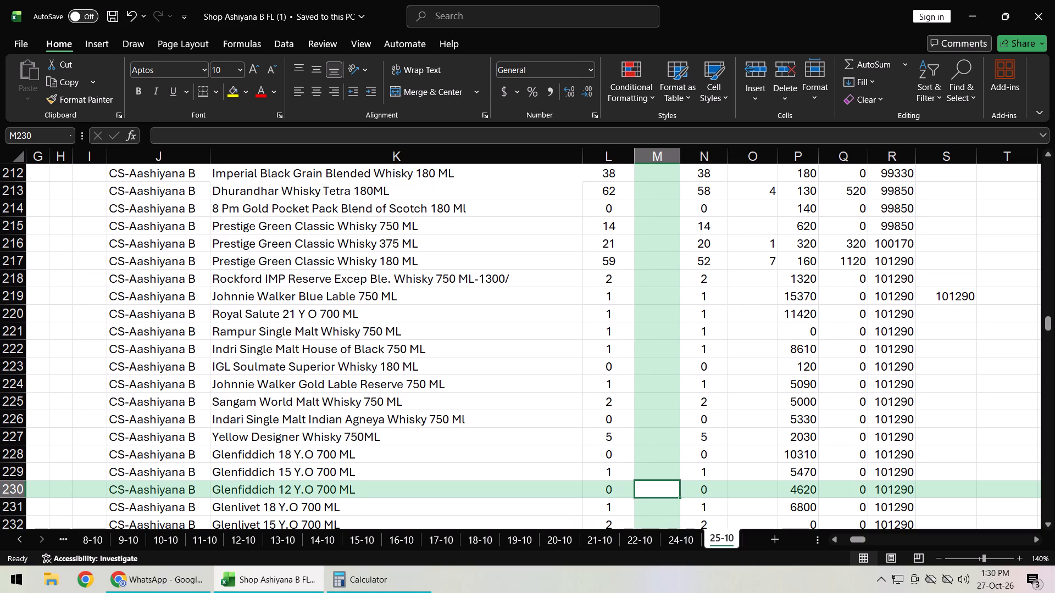
pyautogui.press('Left')
pyautogui.press('Right')
pyautogui.press('6')
pyautogui.press('Return')
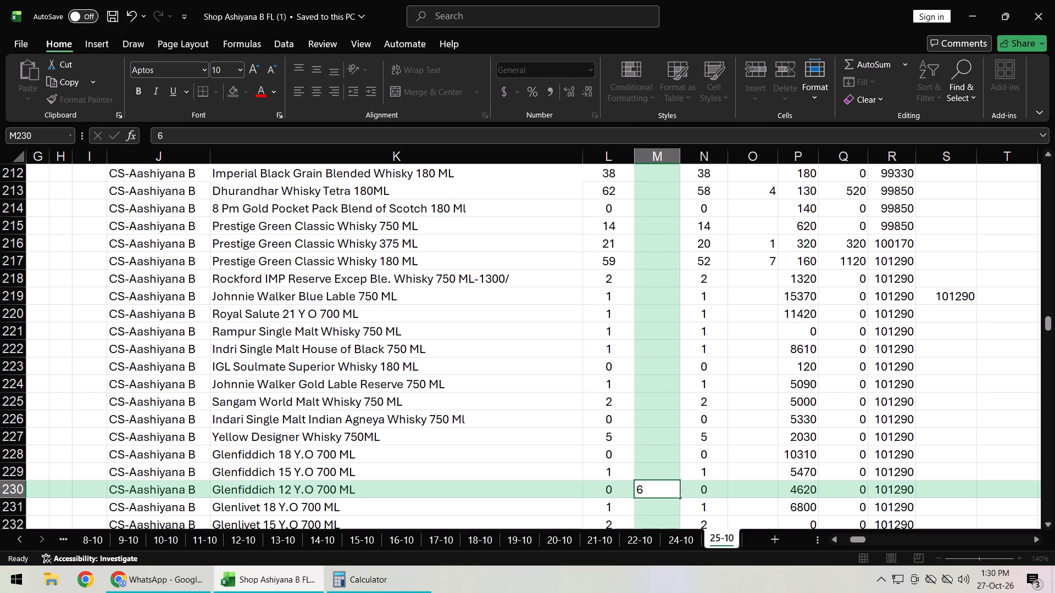
# Enter a sold quantity of 1 each for Johnnie Walker Red Lable 375 Ml and Johnnie Walker Red Lable 200 ML.
pyautogui.press('Right')
pyautogui.press('Right')
pyautogui.press('Right')
pyautogui.press('Left')
pyautogui.press('Down')
pyautogui.press('Down')
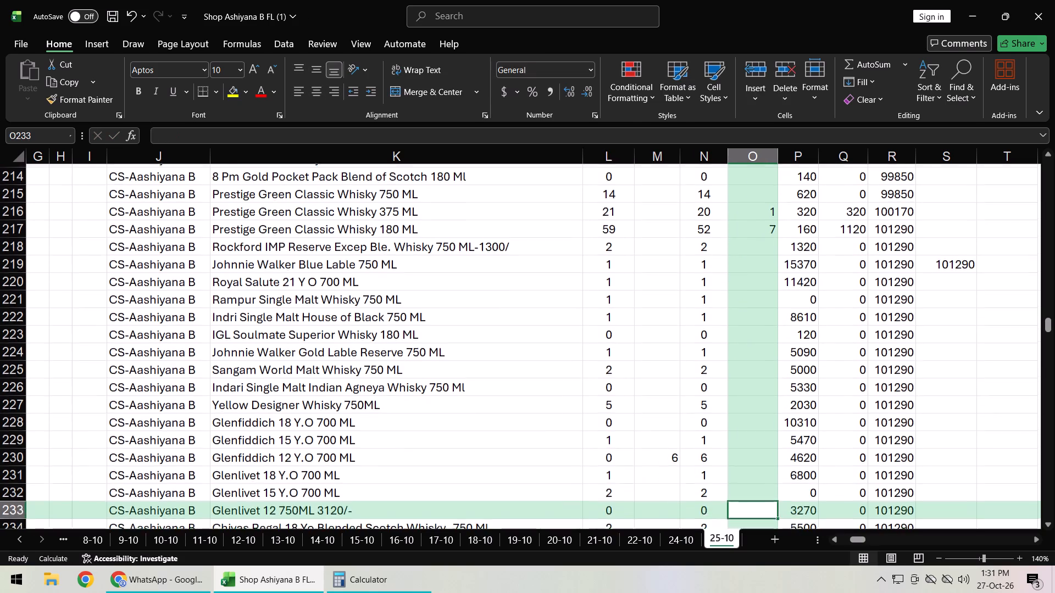
pyautogui.press('Down')
pyautogui.press('Down')
pyautogui.press('Down')
pyautogui.press('Down')
pyautogui.press('Down')
pyautogui.press('Down')
pyautogui.press('Down')
pyautogui.press('Down')
pyautogui.press('Down')
pyautogui.press('Down')
pyautogui.press('Down')
pyautogui.press('Down')
pyautogui.press('Down')
pyautogui.press('Down')
pyautogui.press('Down')
pyautogui.press('Down')
pyautogui.press('Down')
pyautogui.press('Down')
pyautogui.press('Down')
pyautogui.press('Down')
pyautogui.press('Down')
pyautogui.press('Down')
pyautogui.press('Down')
pyautogui.press('Down')
pyautogui.press('Down')
pyautogui.press('Down')
pyautogui.press('Down')
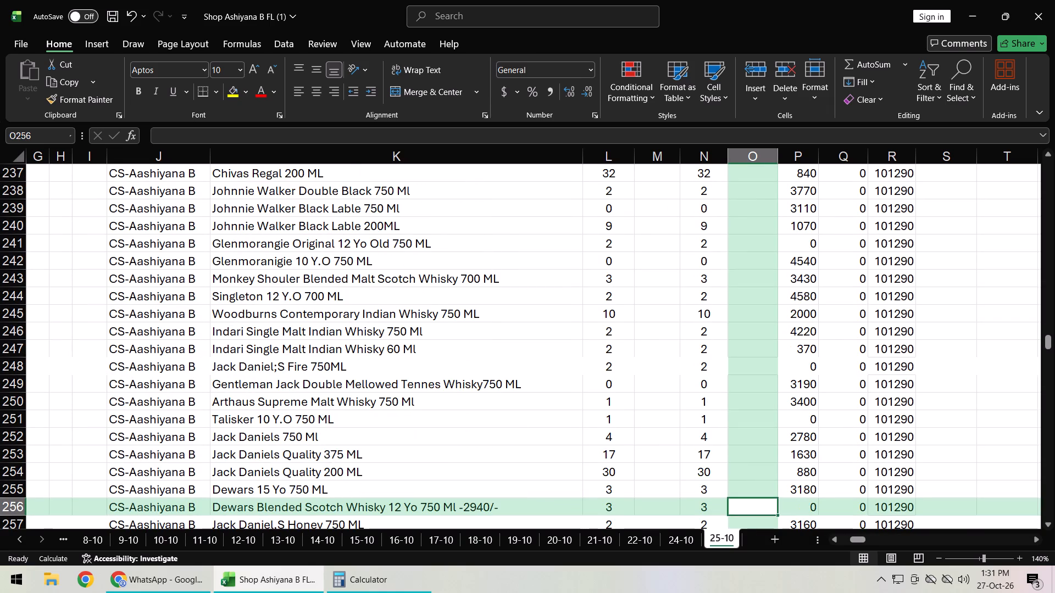
pyautogui.press('Down')
pyautogui.press('Down')
pyautogui.press('Down')
pyautogui.press('Down')
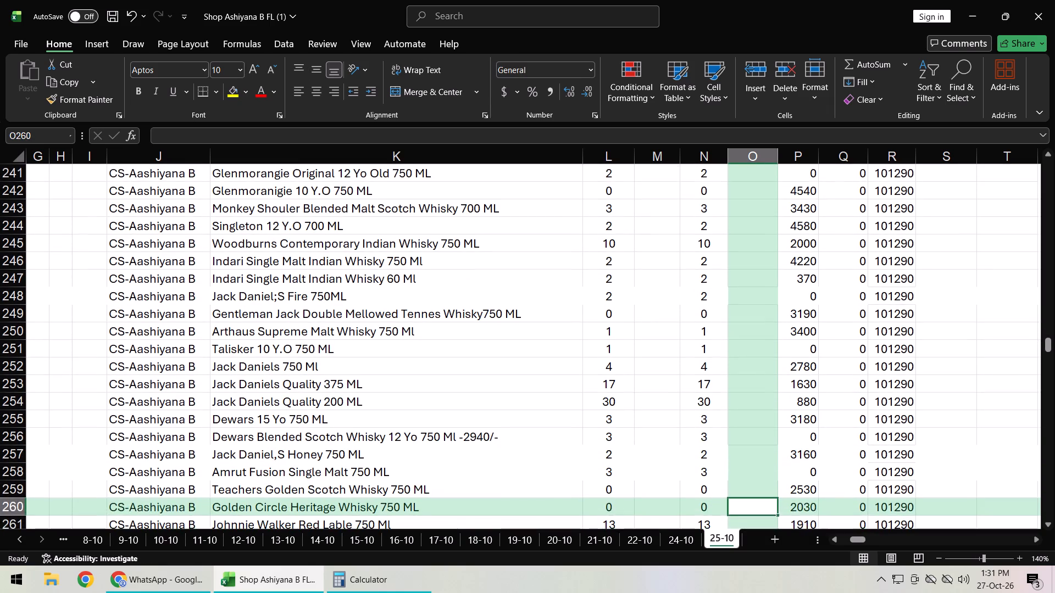
pyautogui.press('Down')
pyautogui.press('Down')
pyautogui.press('1')
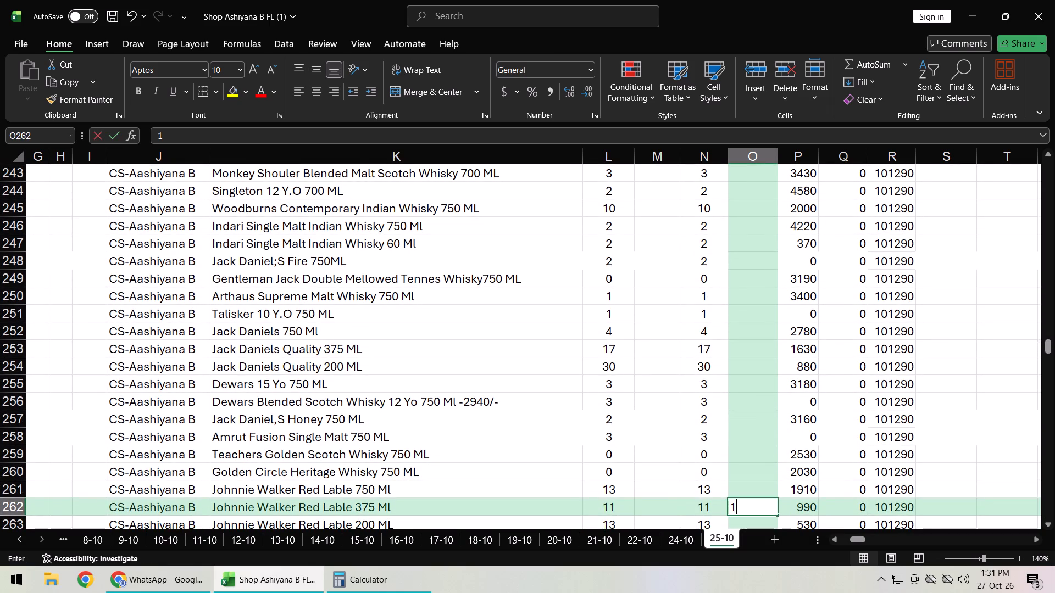
pyautogui.press('Return')
pyautogui.press('1')
pyautogui.press('Return')
# Enter a sold quantity of 2 each for Boho Deluxe Blended Whisky 375 ML and Boho Deluxe Blended Whisky 180 ML.
pyautogui.press('Return')
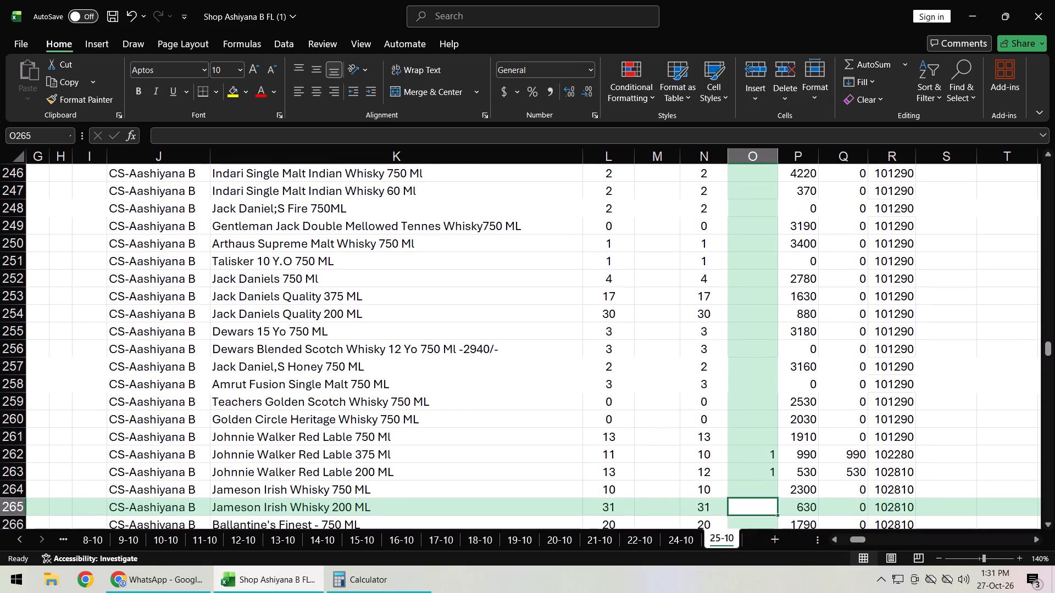
pyautogui.press('Return')
pyautogui.press('Return')
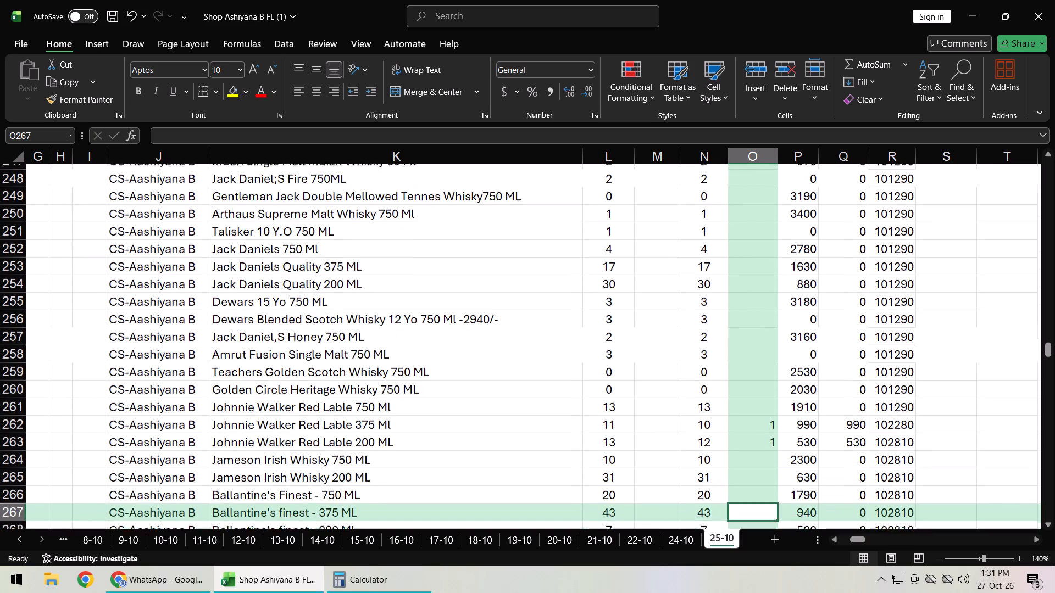
pyautogui.press('Return')
pyautogui.press('Return')
pyautogui.press('Return')
pyautogui.press('Return')
pyautogui.press('Return')
pyautogui.press('Return')
pyautogui.press('Return')
pyautogui.press('Return')
pyautogui.press('Return')
pyautogui.press('Return')
pyautogui.press('Return')
pyautogui.press('Return')
pyautogui.press('Return')
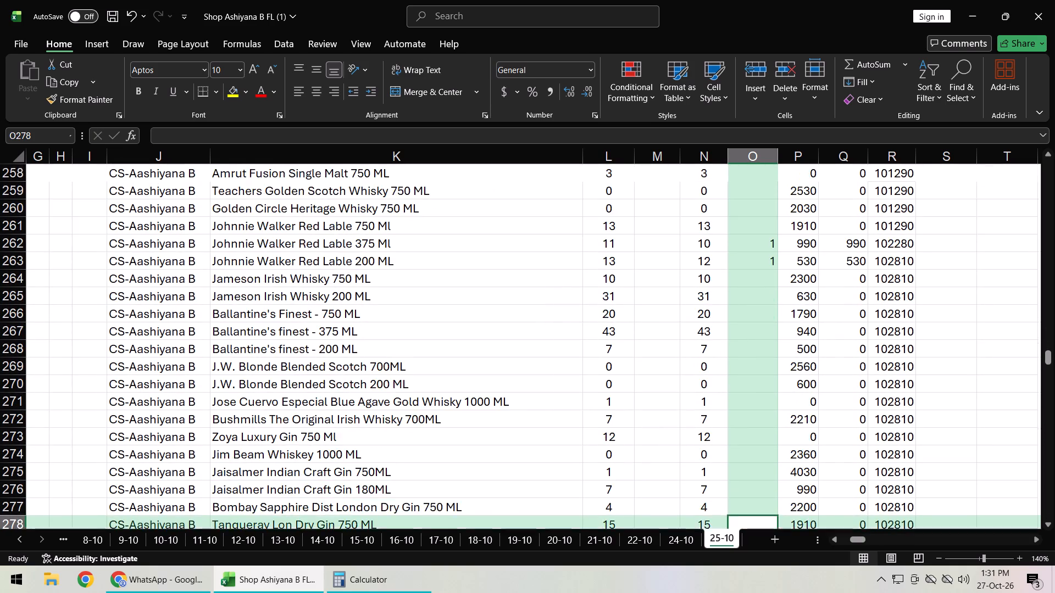
pyautogui.press('Return')
pyautogui.press('Return')
pyautogui.press('Return')
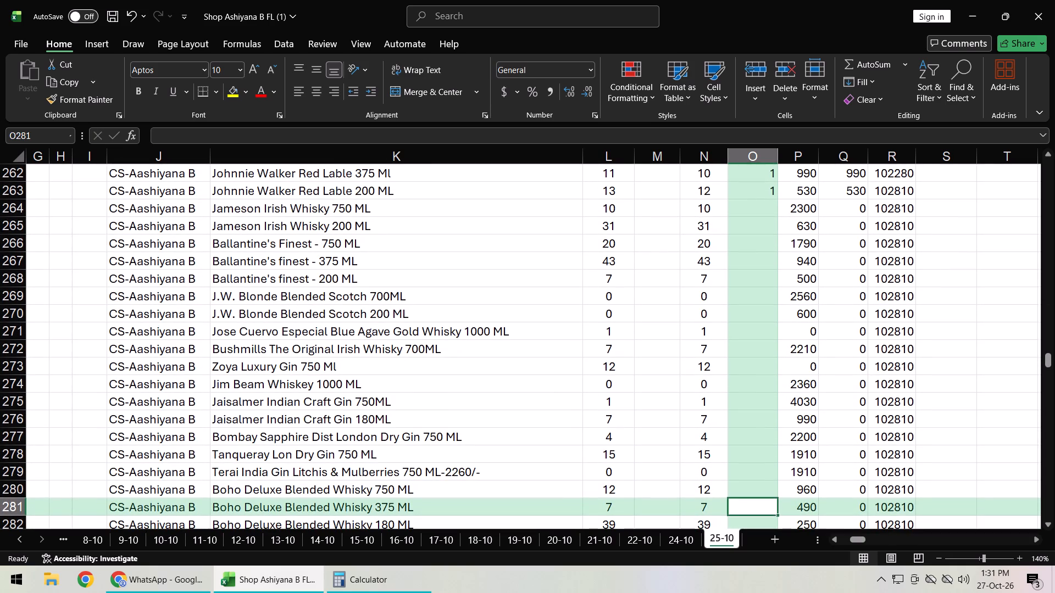
pyautogui.press('2')
pyautogui.press('Return')
pyautogui.press('2')
pyautogui.press('Return')
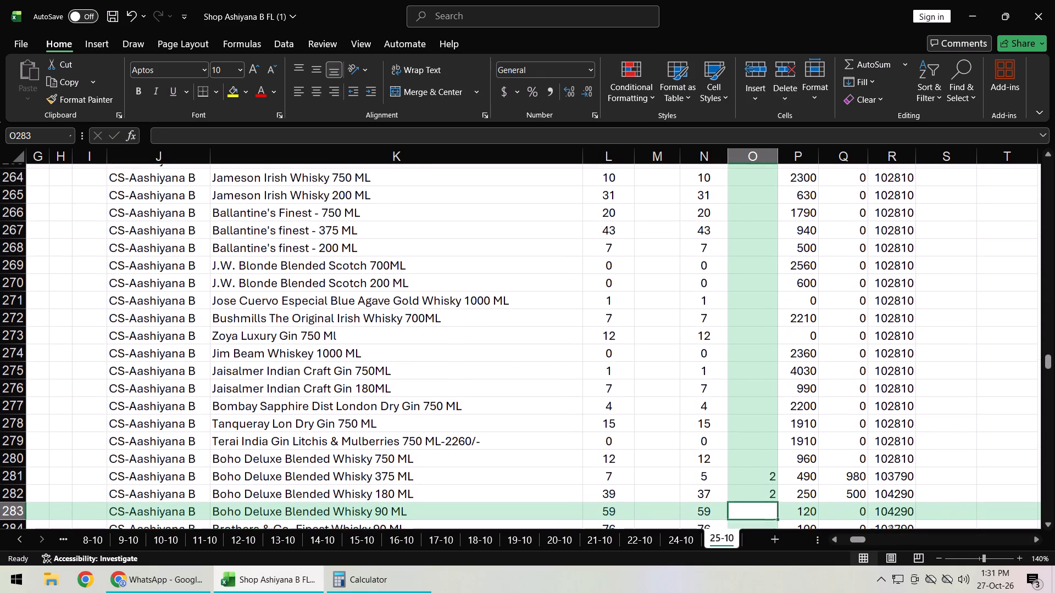
# Enter a sold quantity of 4 for Brothers & Co. Finest Whisky 90 ML.
pyautogui.press('Return')
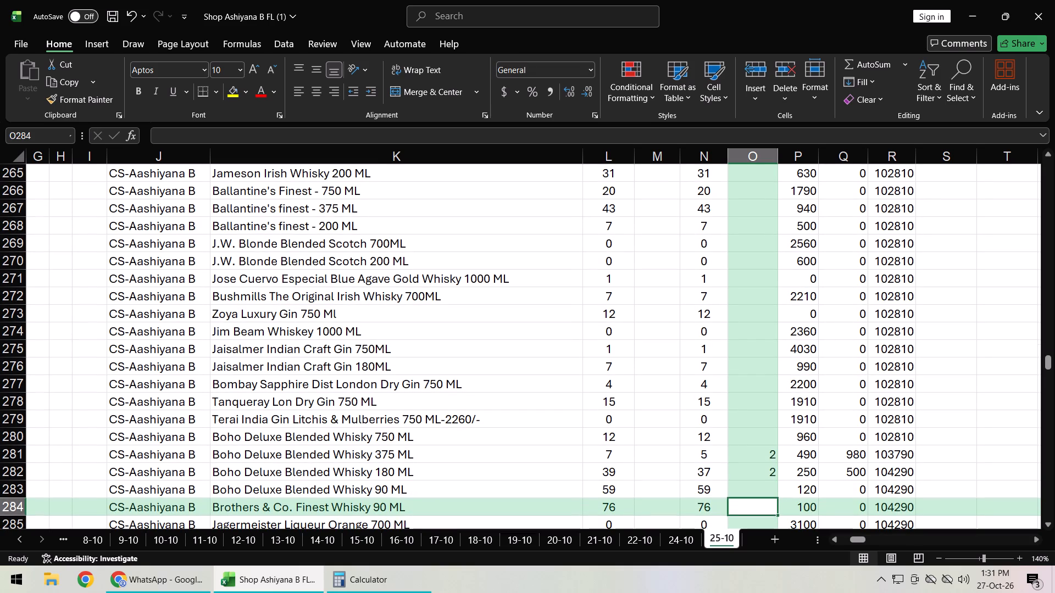
pyautogui.press('4')
pyautogui.press('Return')
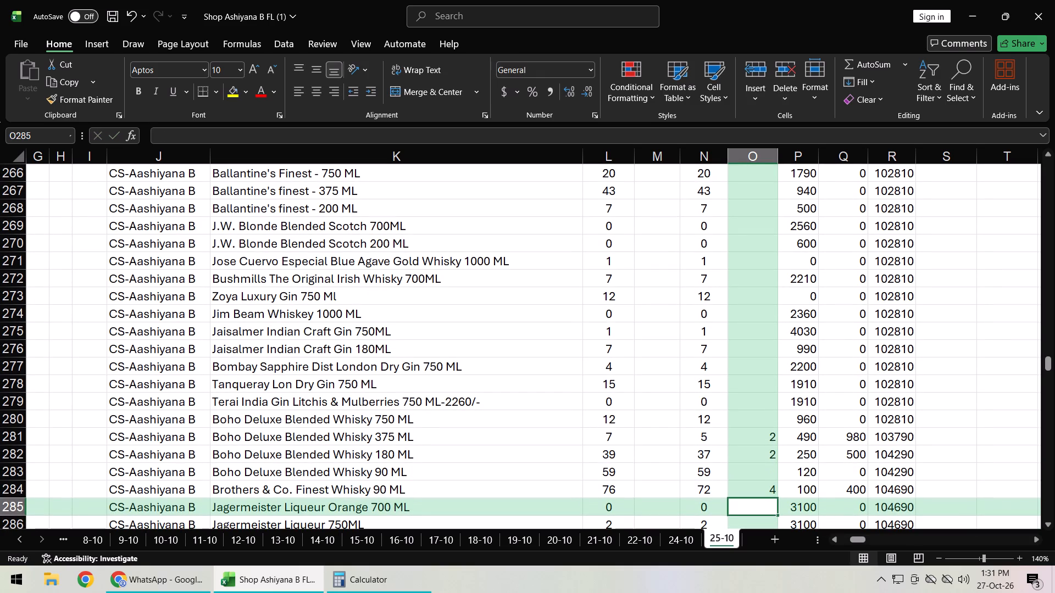
# Enter a sold quantity of 6 for J & B Rare Scotch 180 ML in column O.
pyautogui.press('Return')
pyautogui.press('Return')
pyautogui.press('Return')
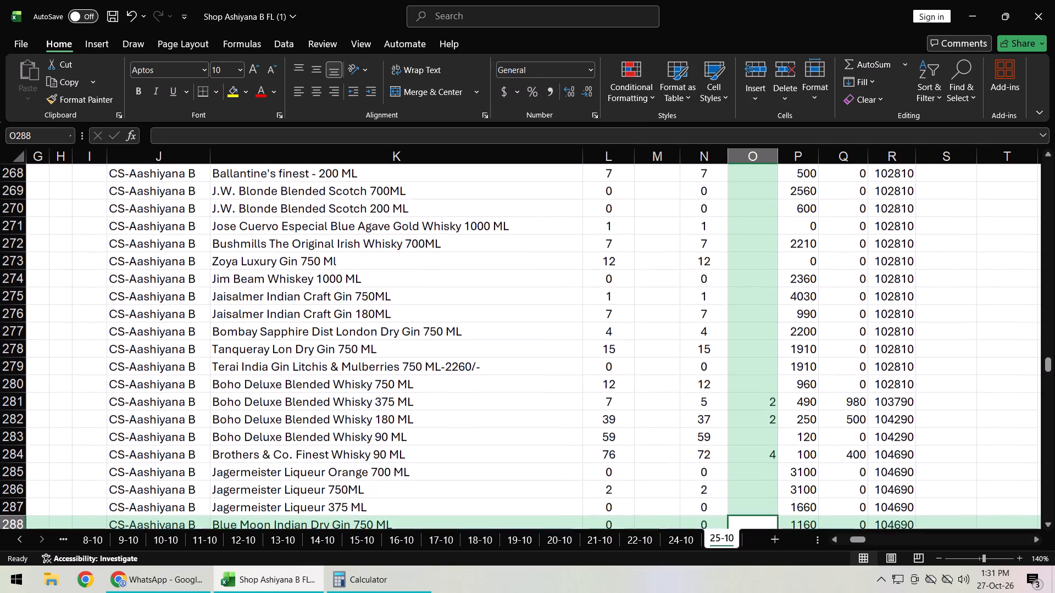
pyautogui.press('Return')
pyautogui.press('Return')
pyautogui.press('Return')
pyautogui.press('Return')
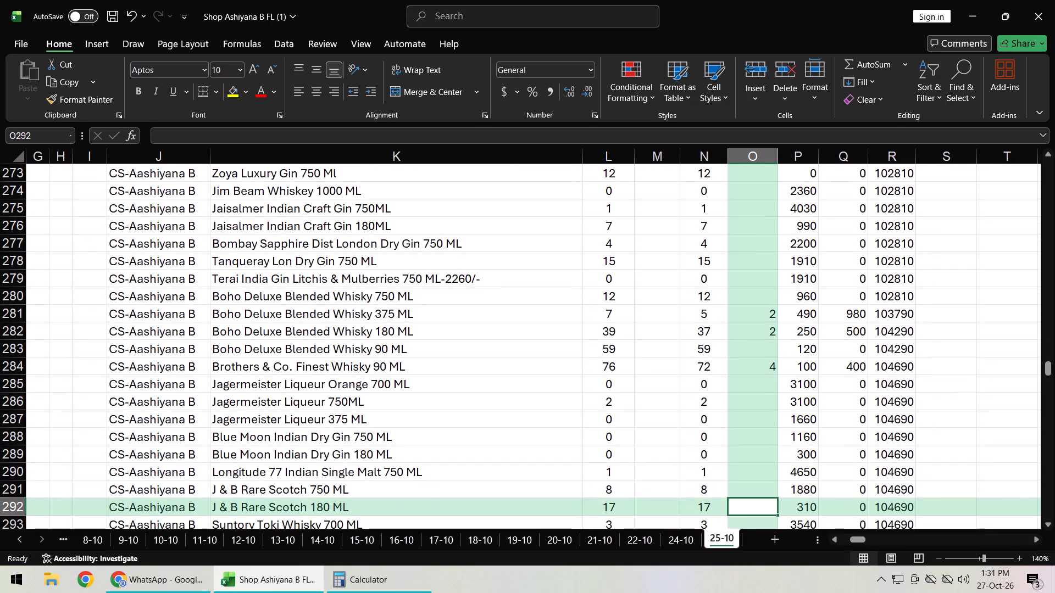
pyautogui.press('6')
pyautogui.press('Return')
# Save the workbook with the quantities entered so far.
pyautogui.press('Return')
pyautogui.press('Return')
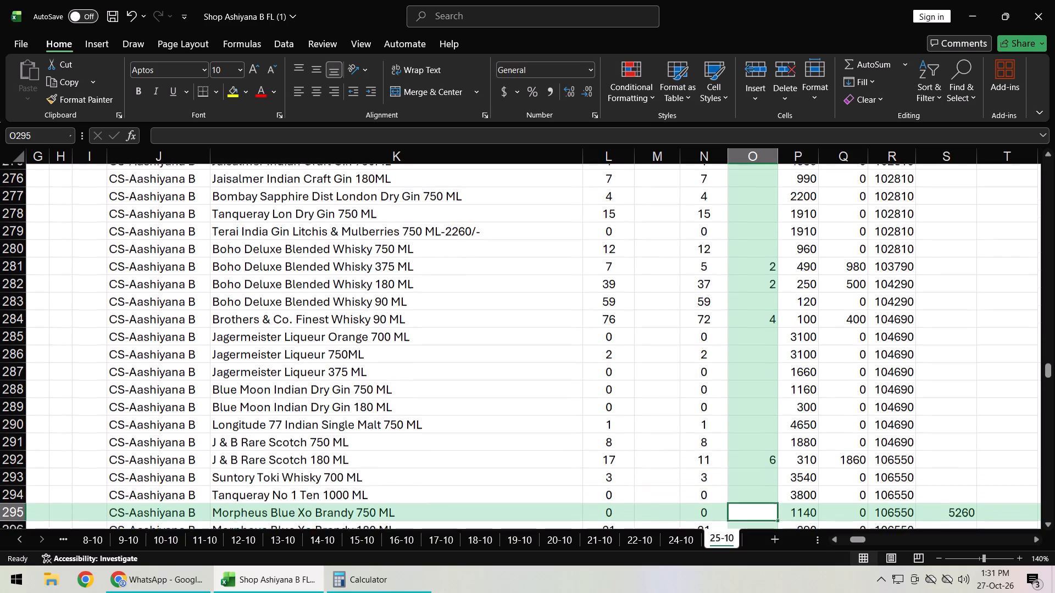
pyautogui.press('Return')
pyautogui.hotkey('ctrl', 's')
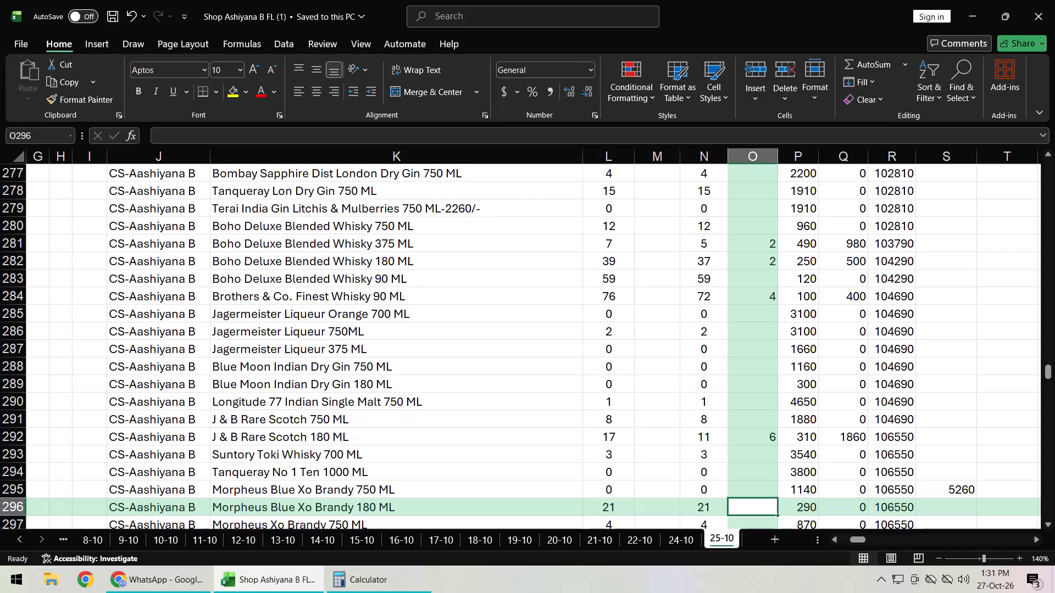
# Enter a sold quantity of 2 for Bacardi Super Classic Guava Rum 180 ML in column O.
pyautogui.press('Left')
pyautogui.press('Left')
pyautogui.press('Right')
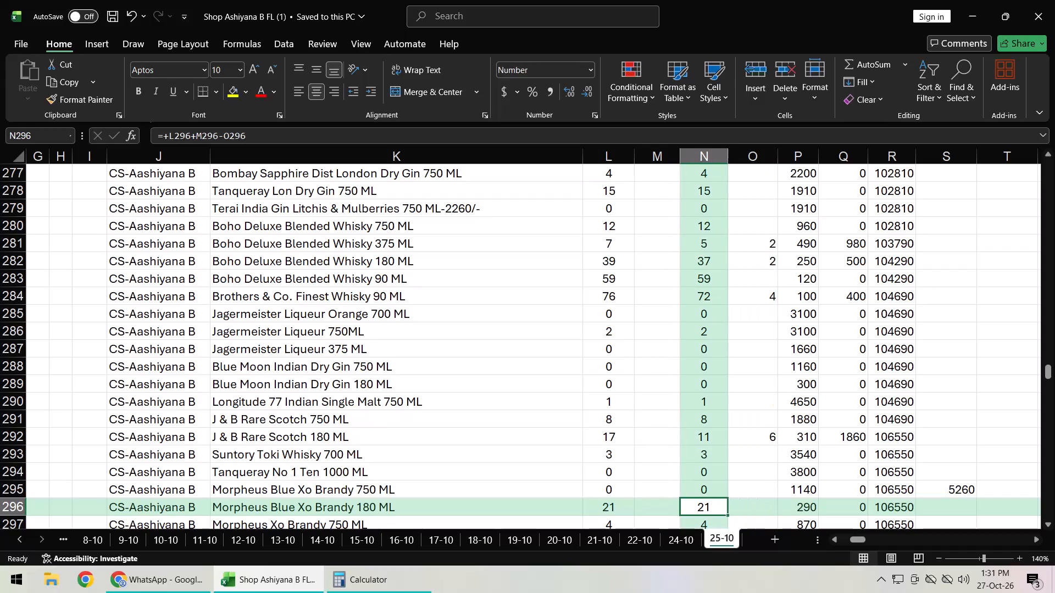
pyautogui.press('Right')
pyautogui.press('Return')
pyautogui.press('Return')
pyautogui.press('Return')
pyautogui.press('Return')
pyautogui.press('Return')
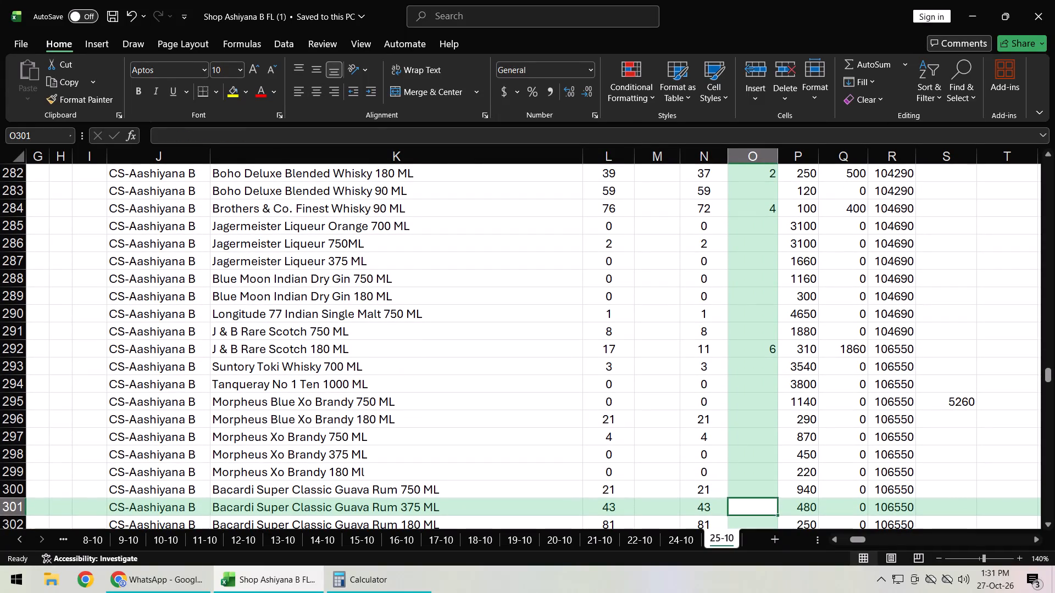
pyautogui.press('Return')
pyautogui.press('2')
pyautogui.press('Return')
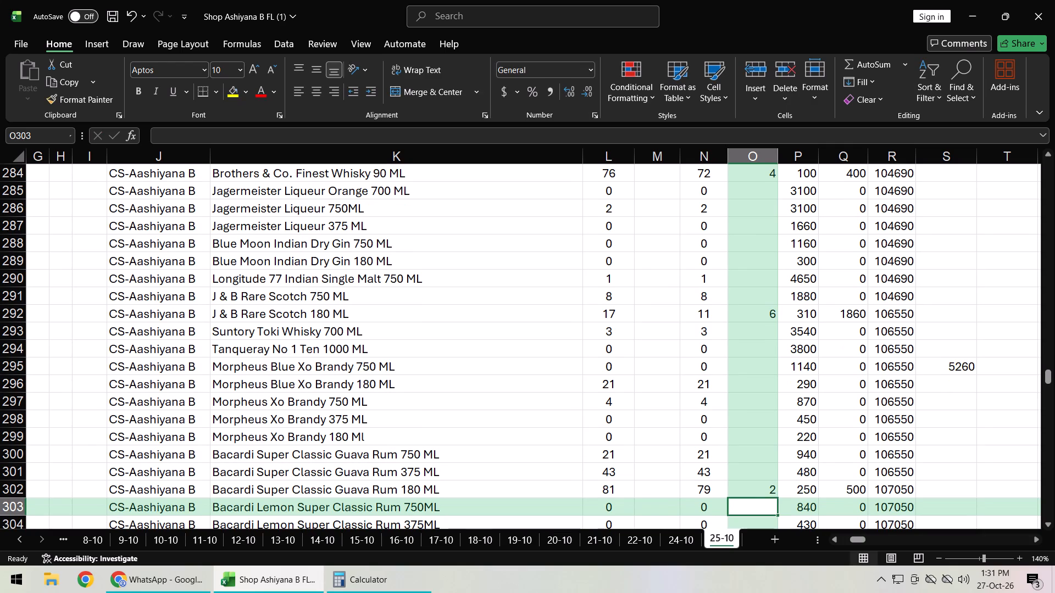
# Enter received quantities of 48 for Bacardi Mango Chilli Super Classic Rum 375ML and 96 for the 180ML size in column M.
pyautogui.press('Down')
pyautogui.press('Down')
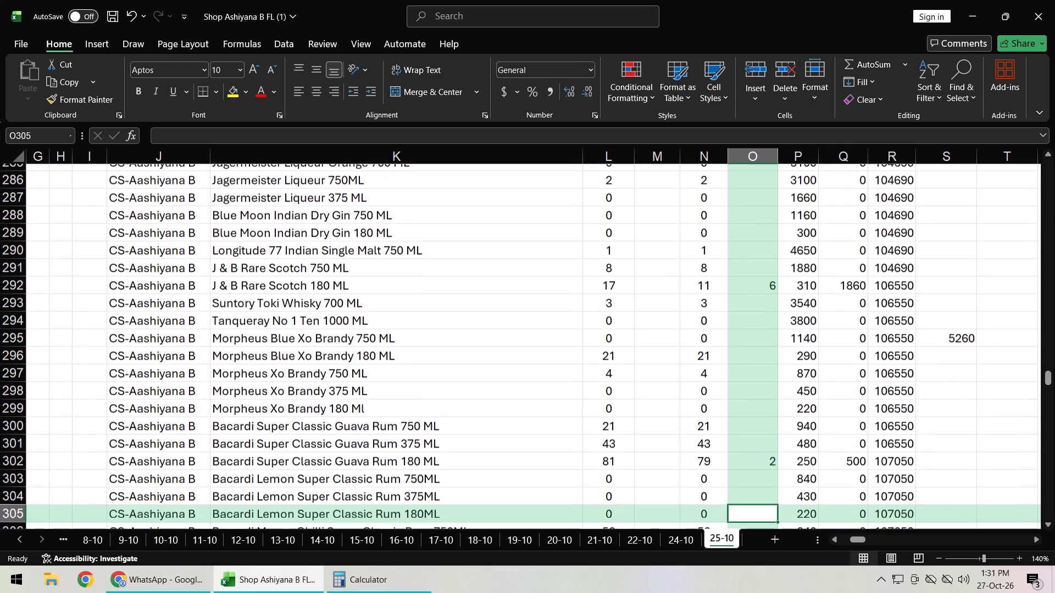
pyautogui.press('Down')
pyautogui.press('Down')
pyautogui.press('Left')
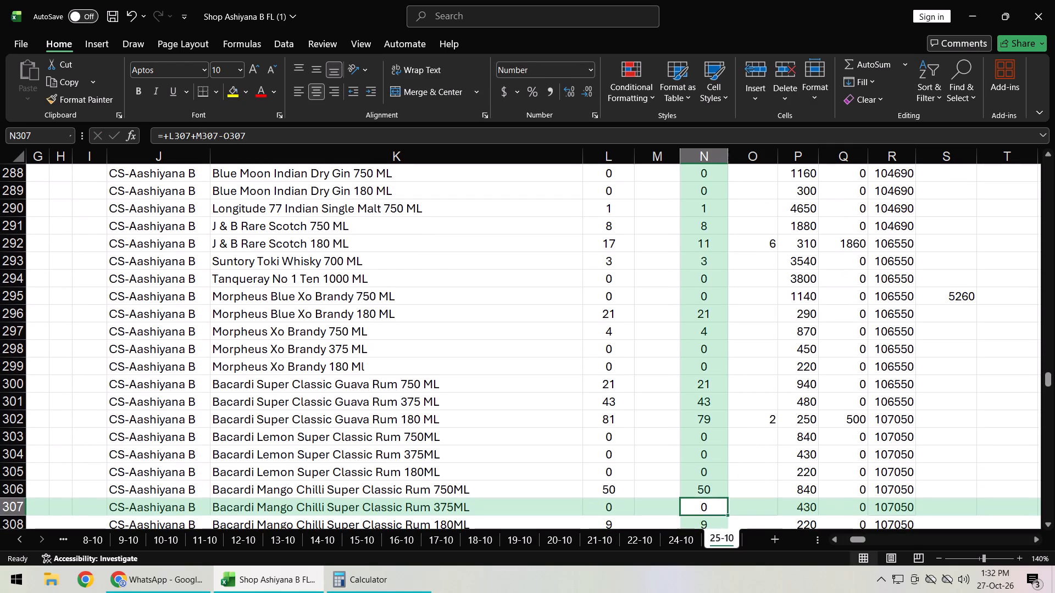
pyautogui.press('Left')
pyautogui.write('48')
pyautogui.press('Return')
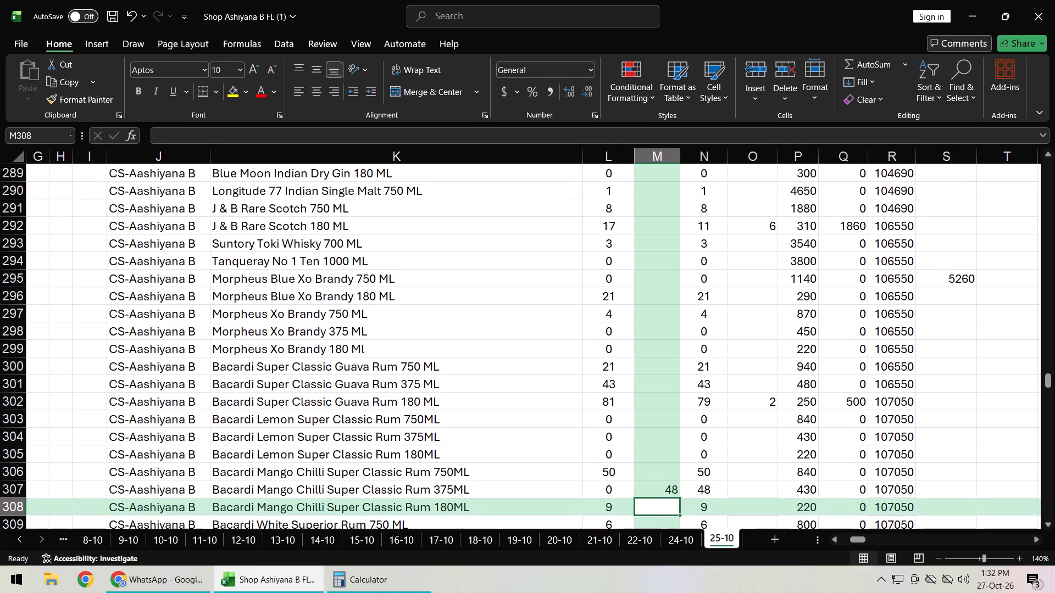
pyautogui.write('96')
pyautogui.press('Return')
# Enter sold quantities of 1 for Bacardi Mango Chilli Super Classic Rum 375ML and 5 for the 180ML size.
pyautogui.press('Right')
pyautogui.press('Right')
pyautogui.press('Up')
pyautogui.press('Up')
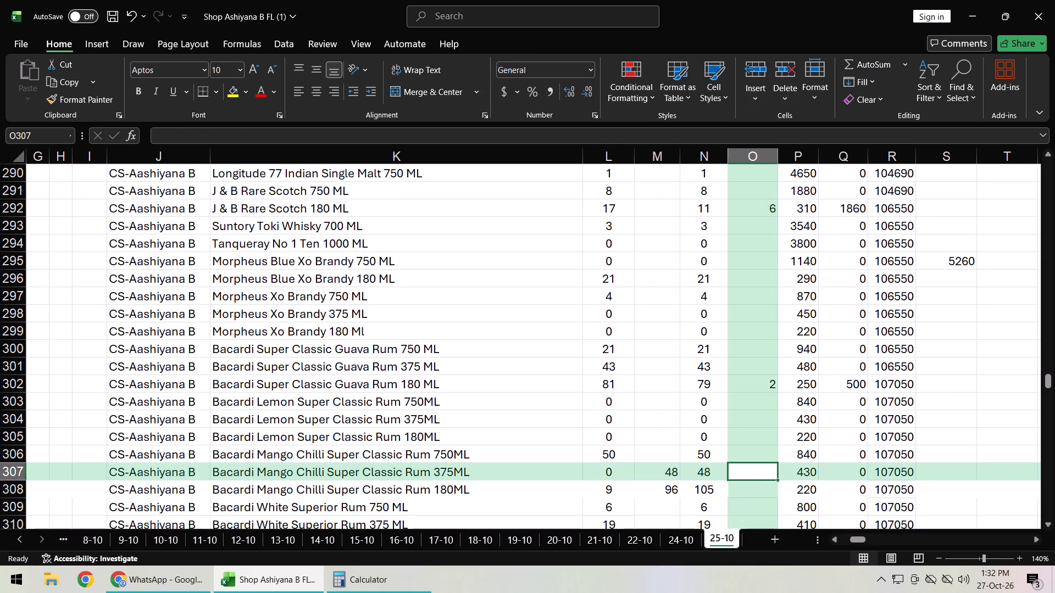
pyautogui.press('1')
pyautogui.press('Return')
pyautogui.press('5')
pyautogui.press('Return')
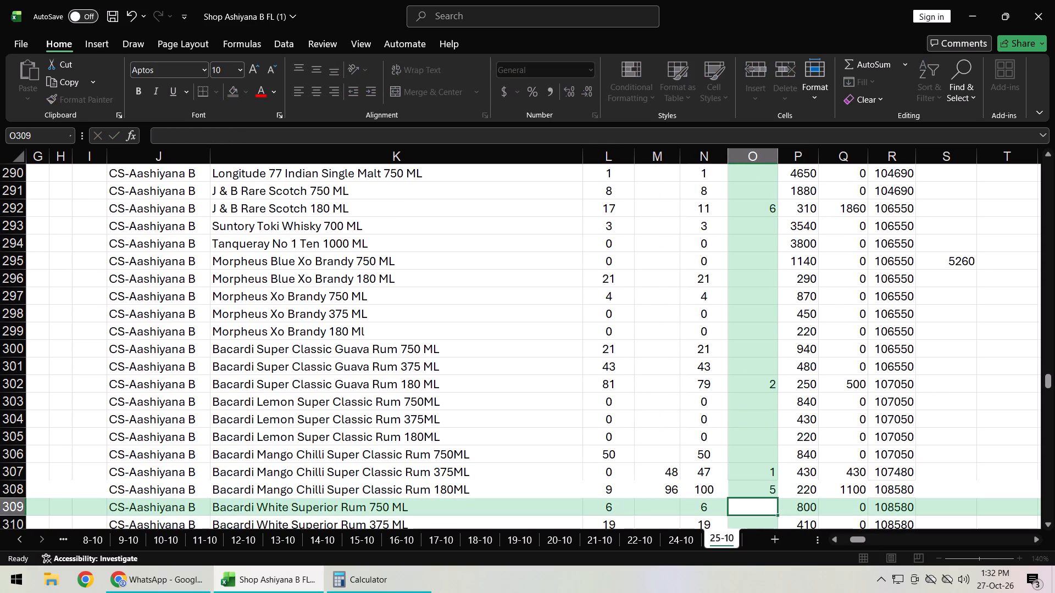
# Enter a sold quantity of 1 for Bacardi White Superior Rum 180 ML.
pyautogui.press('Return')
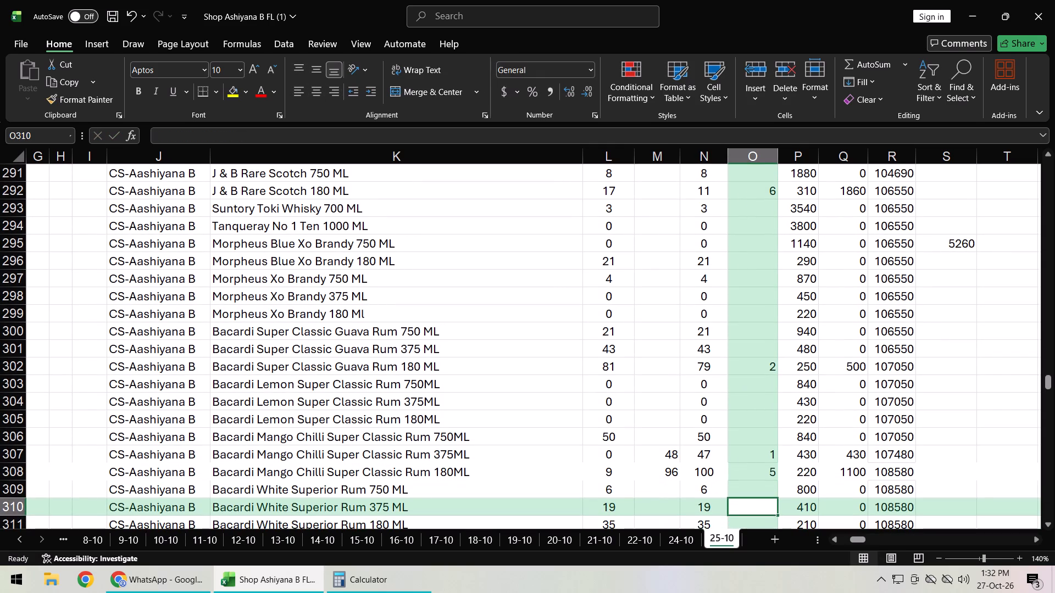
pyautogui.press('Return')
pyautogui.press('1')
pyautogui.press('Return')
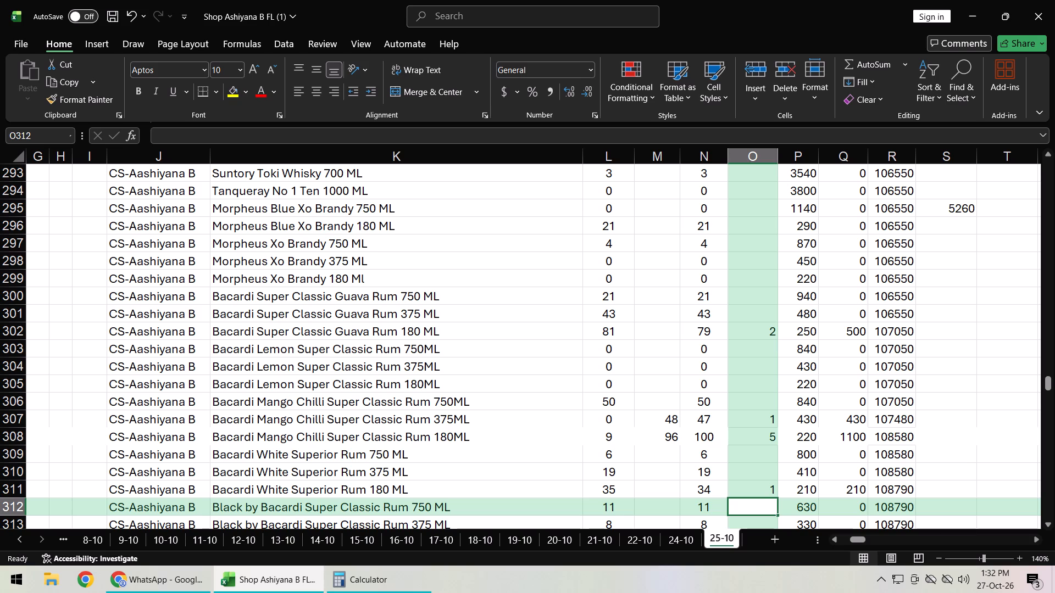
# Enter received quantities for Old Monk Coffee Flavoured Rum in column M: 12 for 750 ML, 24 for 375 ML and 48 for 180 ML.
pyautogui.press('Return')
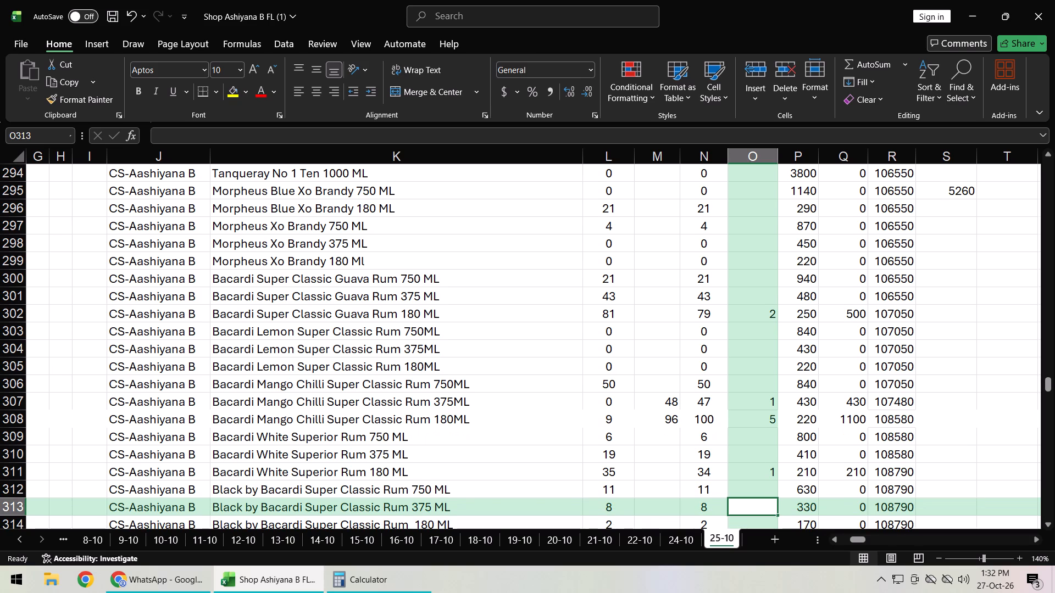
pyautogui.press('Return')
pyautogui.press('Return')
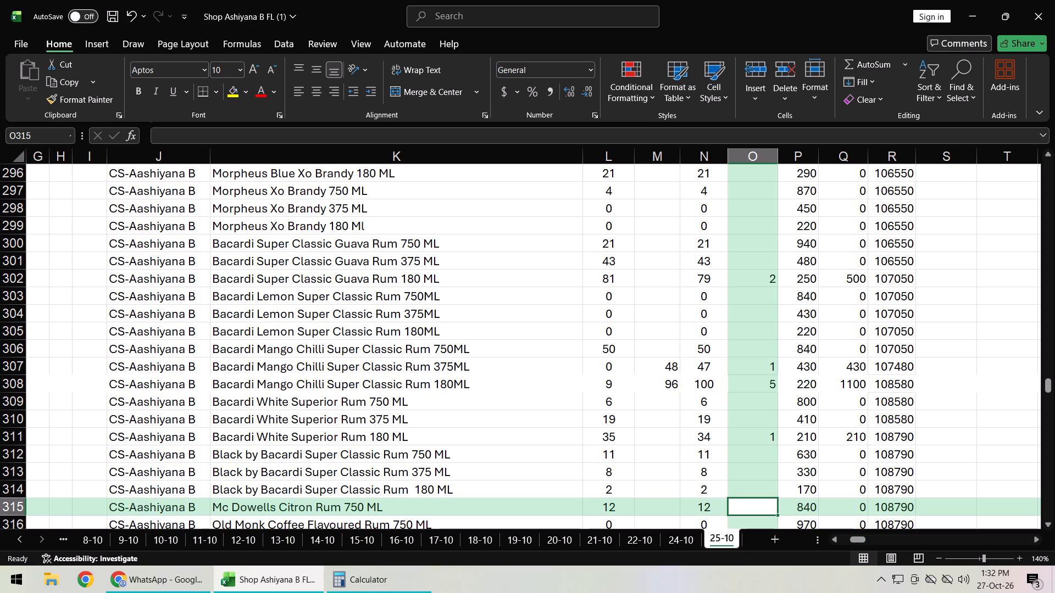
pyautogui.press('Down')
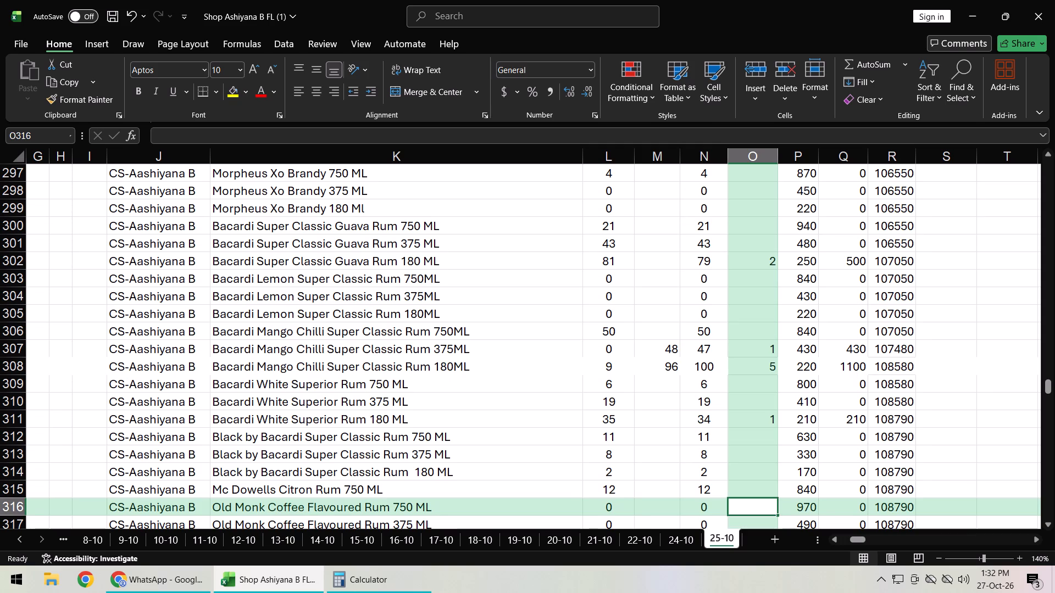
pyautogui.press('Left')
pyautogui.press('Left')
pyautogui.write('12')
pyautogui.press('Return')
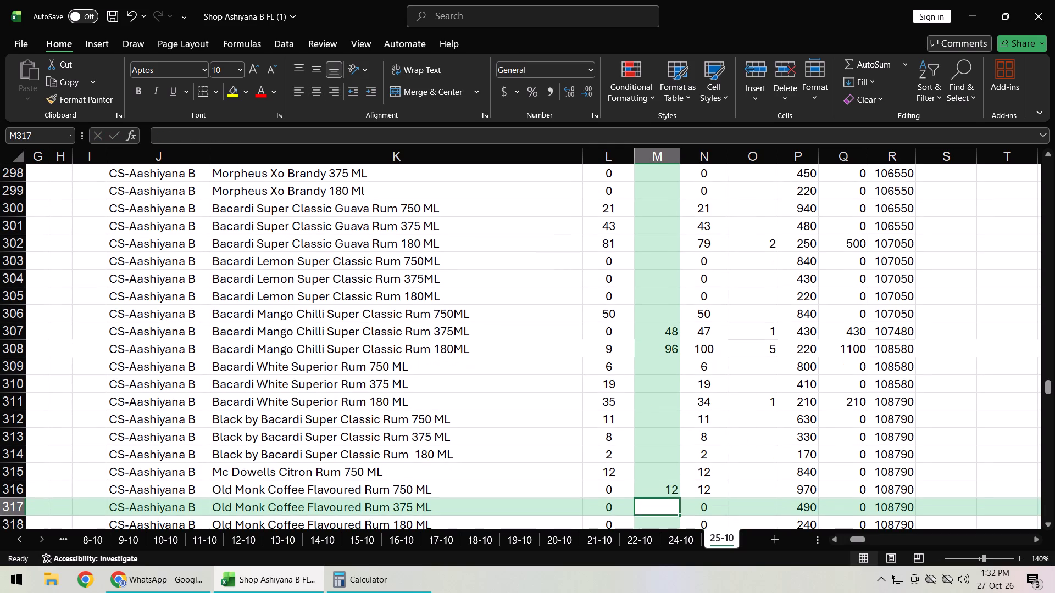
pyautogui.press('4')
pyautogui.press('BackSpace')
pyautogui.write('24')
pyautogui.press('Return')
pyautogui.write('48')
pyautogui.press('Return')
# Enter a sold quantity of 1 for Old Monk Coffee Flavoured Rum 375 ML in column O.
pyautogui.press('Down')
pyautogui.press('Right')
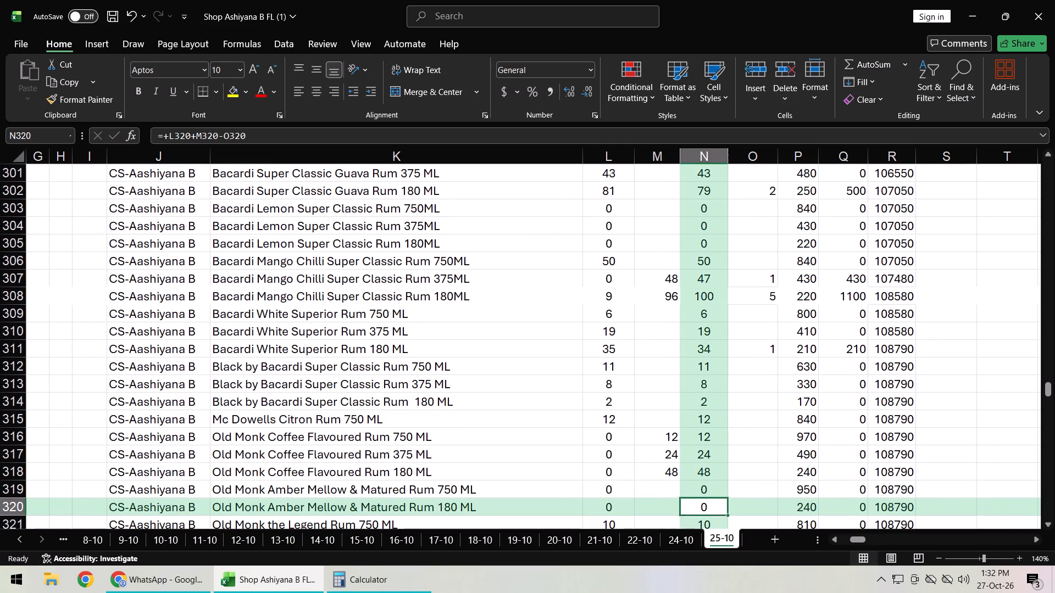
pyautogui.press('Right')
pyautogui.press('Up')
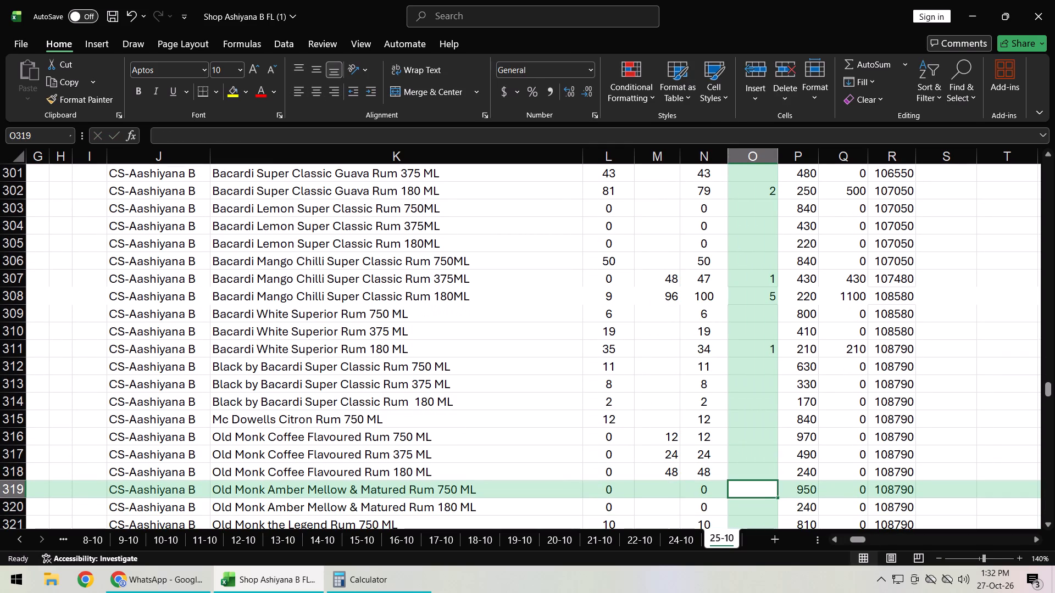
pyautogui.press('Up')
pyautogui.press('Up')
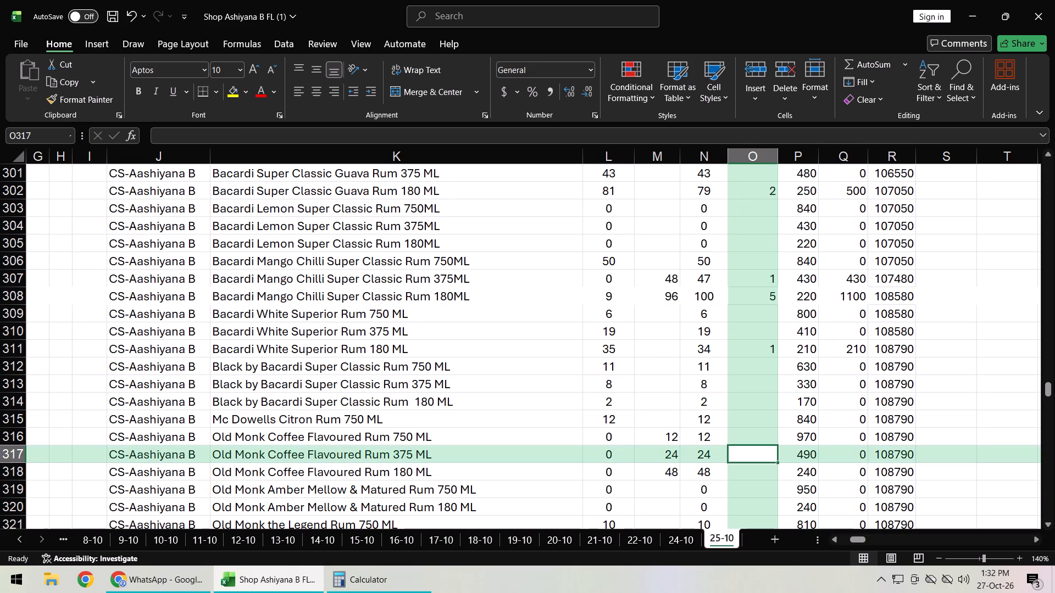
pyautogui.press('1')
pyautogui.press('Return')
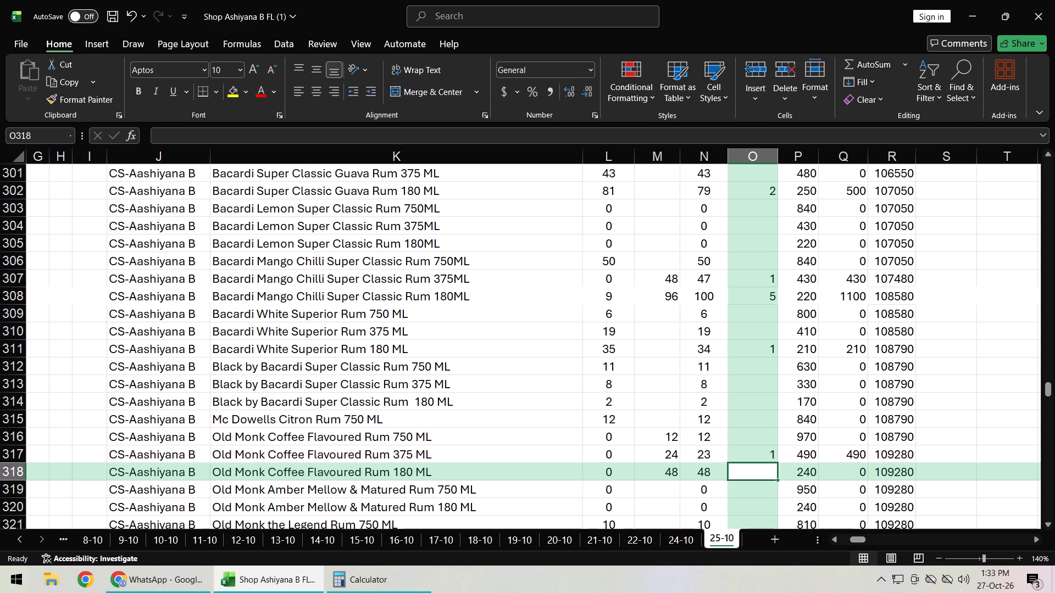
# Set the price of Old Monk Coffee Flavoured Rum 375 ML to 500 in column P.
pyautogui.press('Right')
pyautogui.press('Up')
pyautogui.write('500')
pyautogui.press('Return')
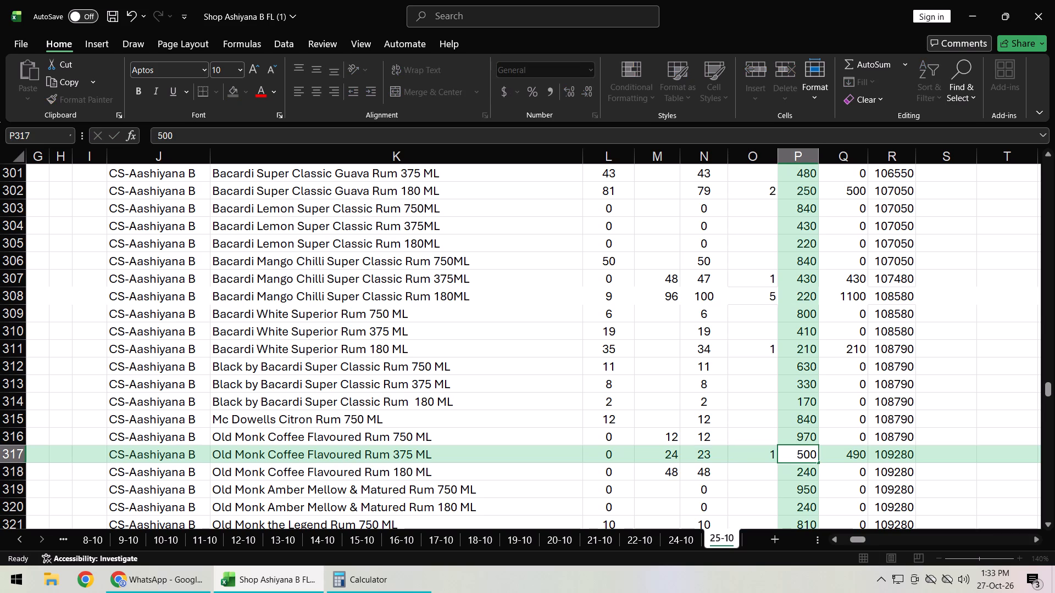
# Enter sold quantities of 1 for Old Monk the Legend Rum 750 ML and 2 for Old Monk the Legend Rum 180 ML.
pyautogui.press('Left')
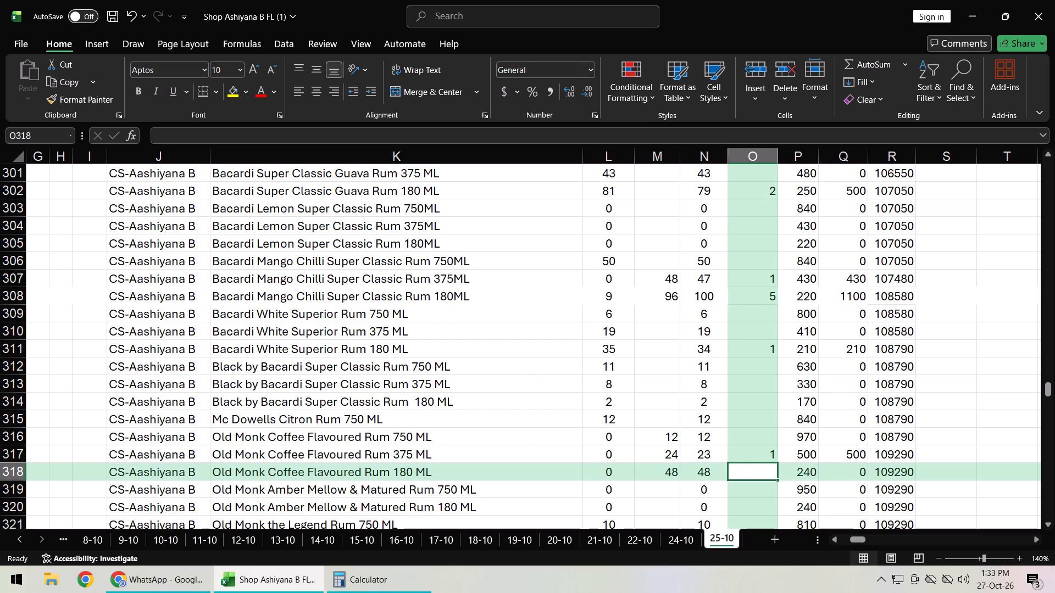
pyautogui.press('Return')
pyautogui.press('Return')
pyautogui.press('Return')
pyautogui.press('1')
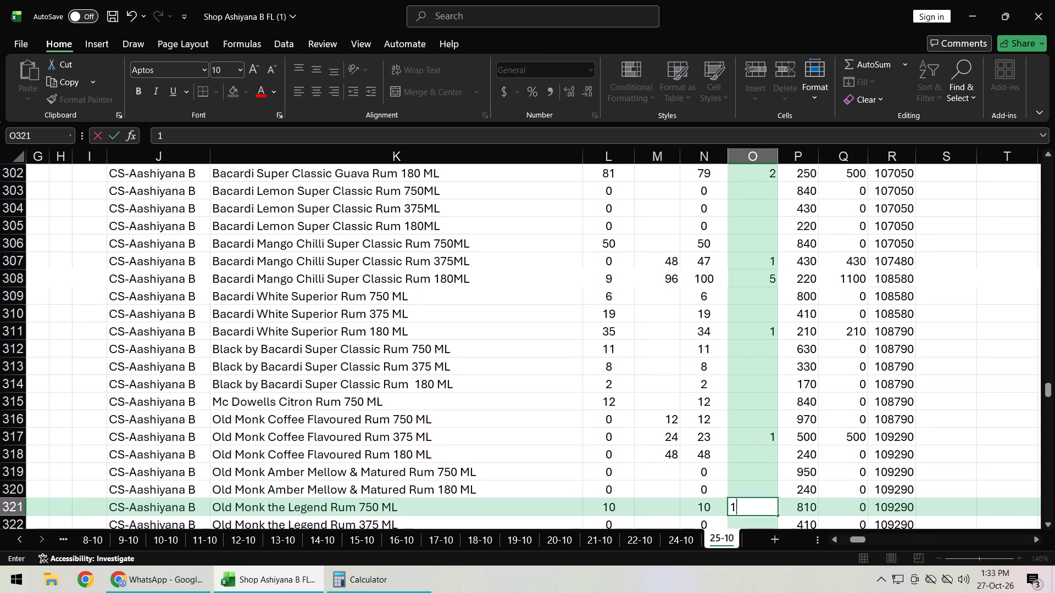
pyautogui.press('Return')
pyautogui.press('Return')
pyautogui.press('2')
pyautogui.press('Return')
# Review the stock and received columns for the rum rows from Old Monk Gold Reserve to Old Monk Select XXX.
pyautogui.press('Return')
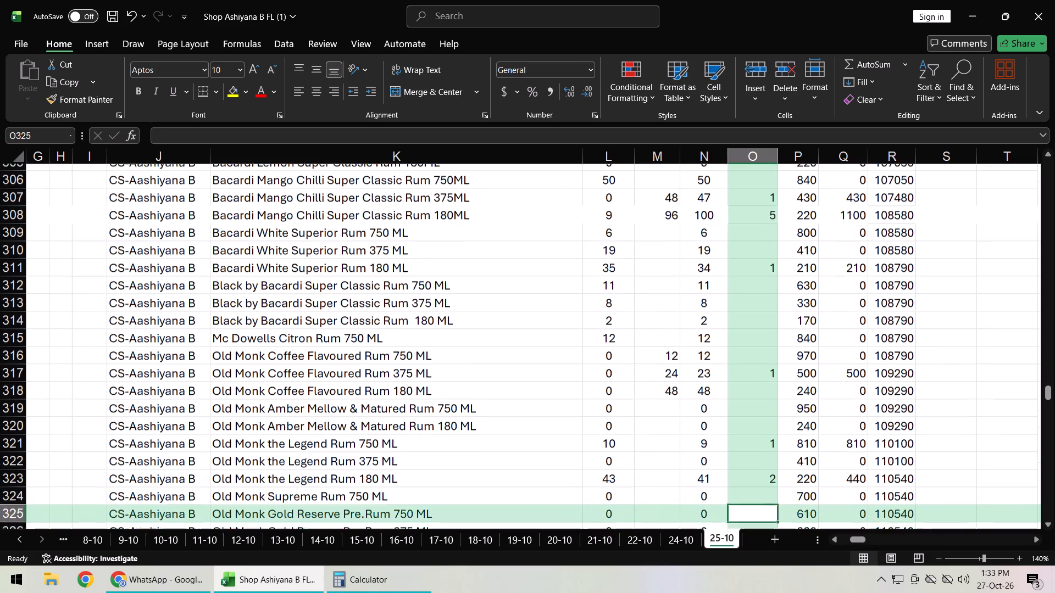
pyautogui.press('Return')
pyautogui.press('Return')
pyautogui.press('Return')
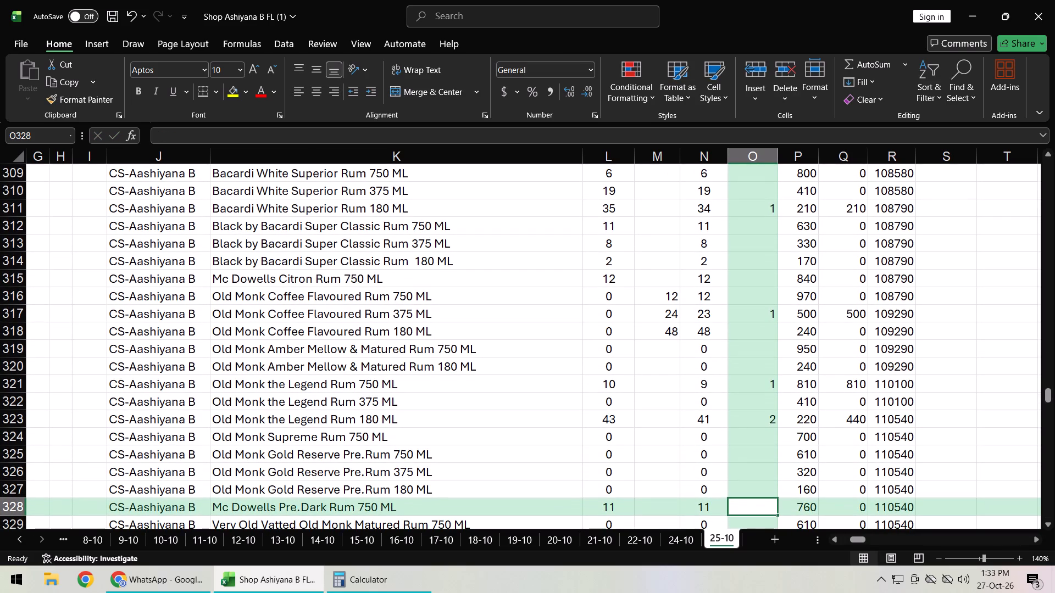
pyautogui.press('Down')
pyautogui.press('Left')
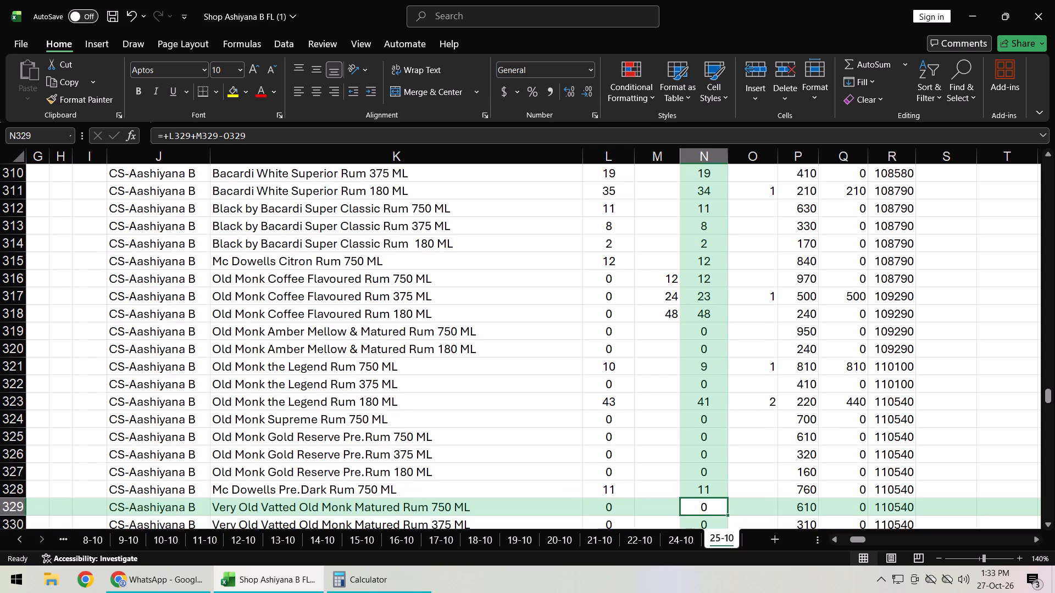
pyautogui.press('Left')
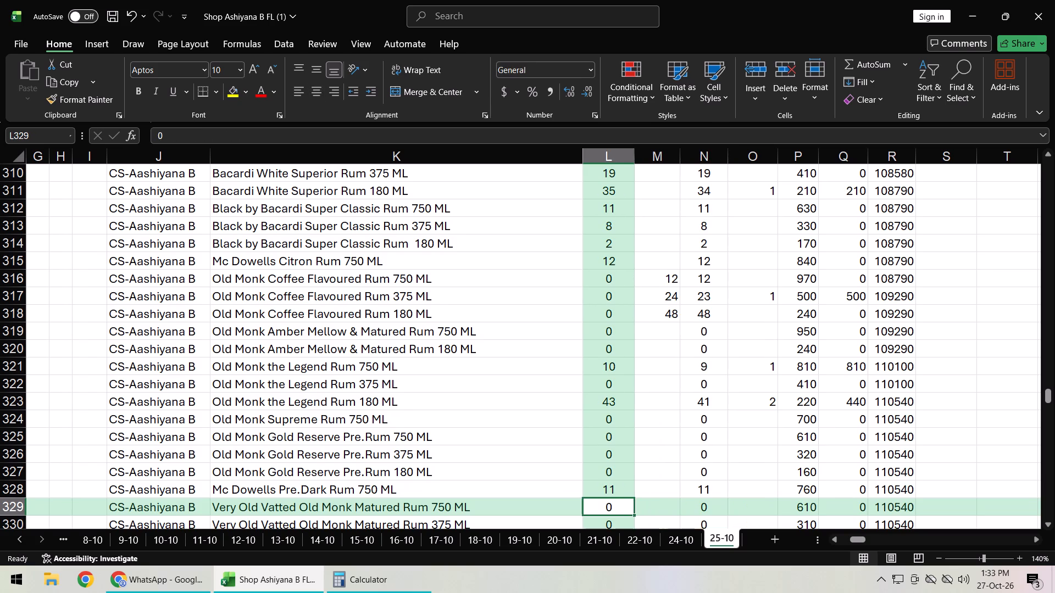
pyautogui.press('Right')
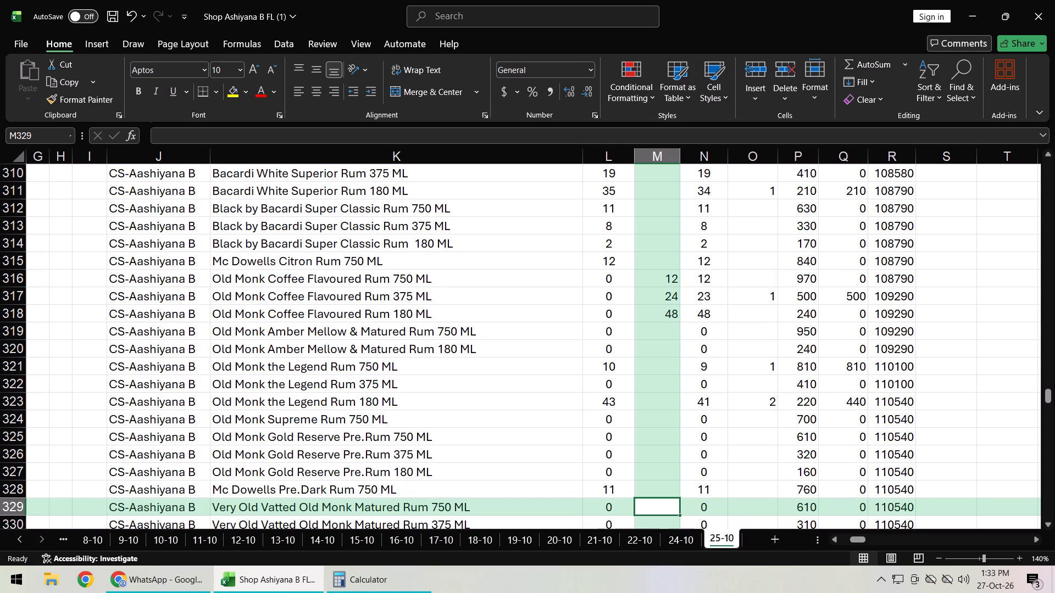
pyautogui.press('Down')
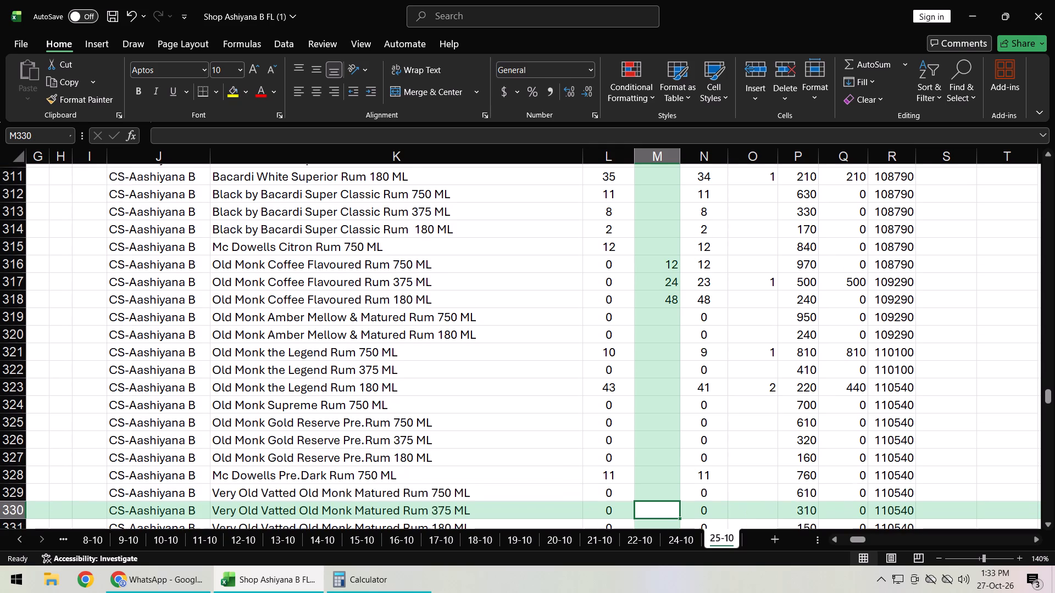
pyautogui.press('Down')
pyautogui.press('Down')
pyautogui.press('Down')
pyautogui.press('Up')
pyautogui.press('Up')
pyautogui.press('Up')
pyautogui.press('Up')
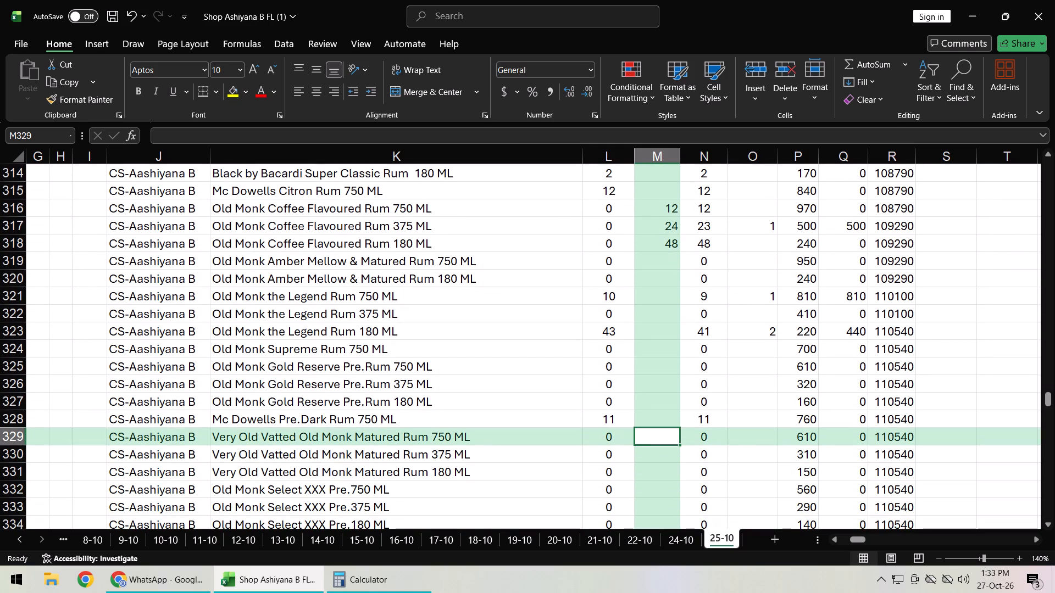
# Examine the product order in column K from Old Monk Gold Reserve Pre.Rum to Captain Morgan Select Org. Rum.
pyautogui.press('Up')
pyautogui.press('Up')
pyautogui.press('Left')
pyautogui.press('Left')
pyautogui.press('Left')
pyautogui.press('Down')
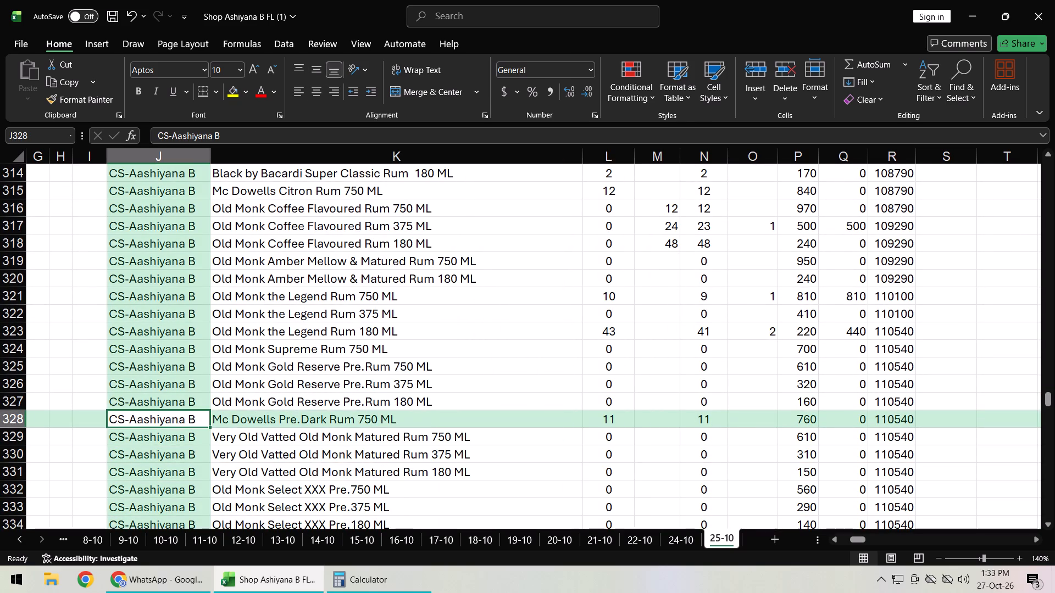
pyautogui.press('Right')
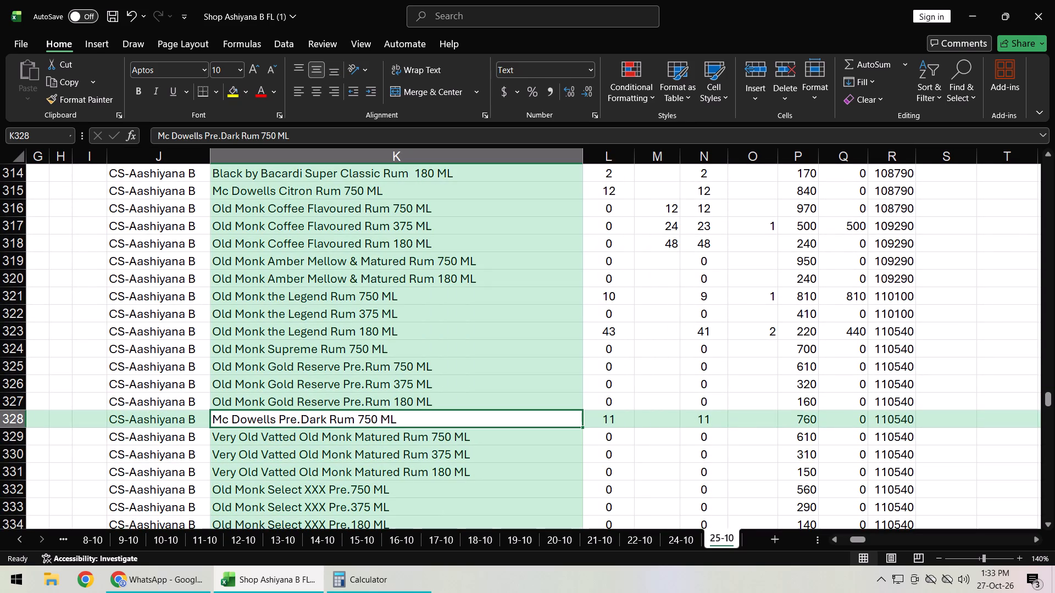
pyautogui.press('Down')
pyautogui.press('Down')
pyautogui.press('Down')
pyautogui.press('Down')
pyautogui.press('Down')
pyautogui.press('Down')
pyautogui.press('Down')
pyautogui.press('Down')
pyautogui.press('Down')
pyautogui.press('Down')
pyautogui.press('Down')
pyautogui.press('Down')
pyautogui.press('Down')
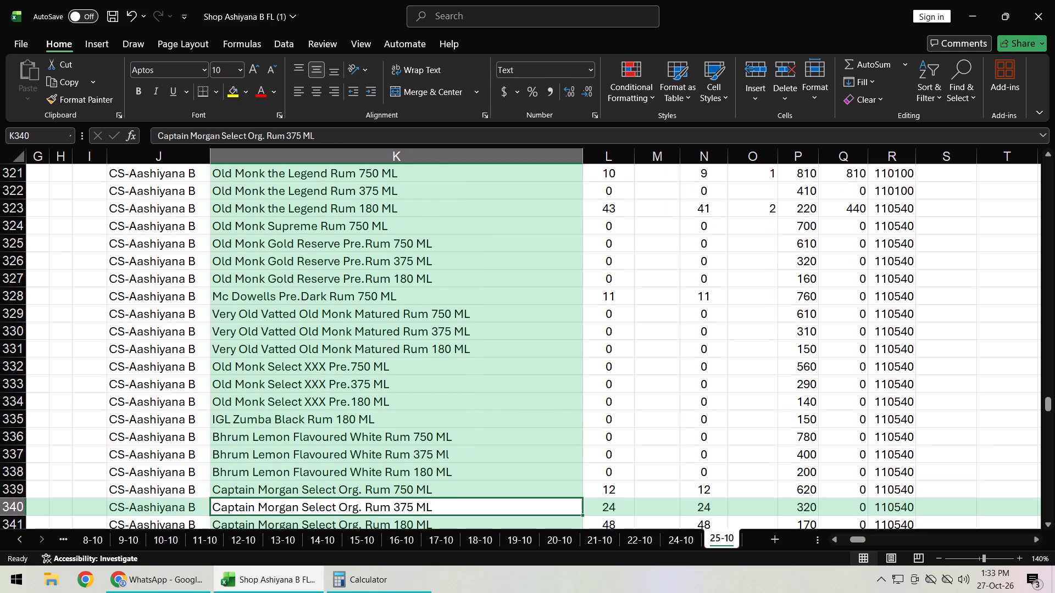
pyautogui.press('Up')
pyautogui.press('Up')
pyautogui.press('Up')
pyautogui.press('Up')
pyautogui.press('Up')
pyautogui.press('Up')
pyautogui.press('Up')
pyautogui.press('Up')
pyautogui.press('Up')
pyautogui.press('Up')
pyautogui.press('Up')
pyautogui.press('Up')
pyautogui.press('Down')
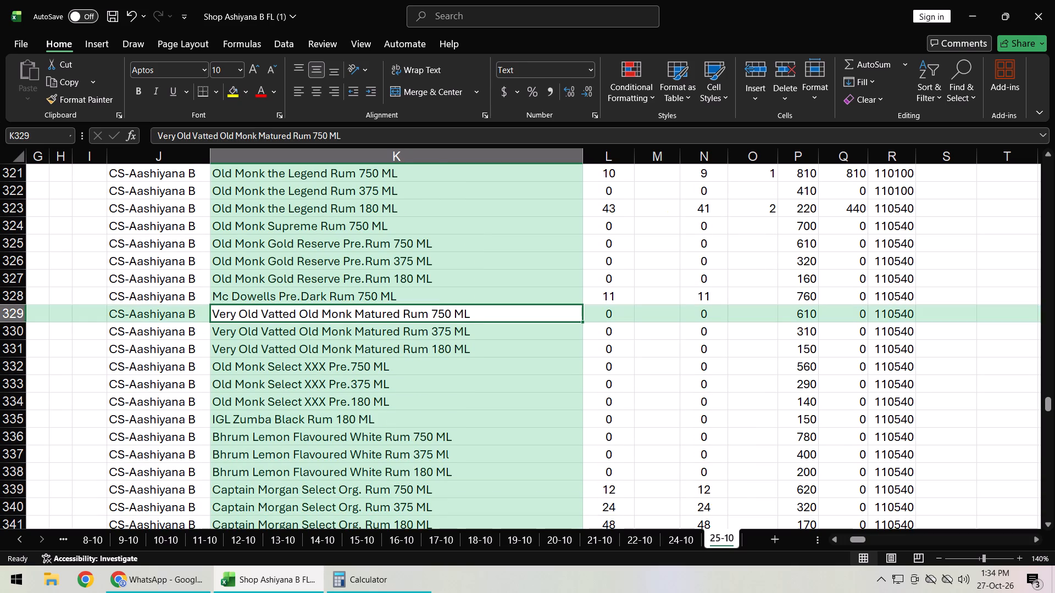
pyautogui.press('Up')
pyautogui.press('Up')
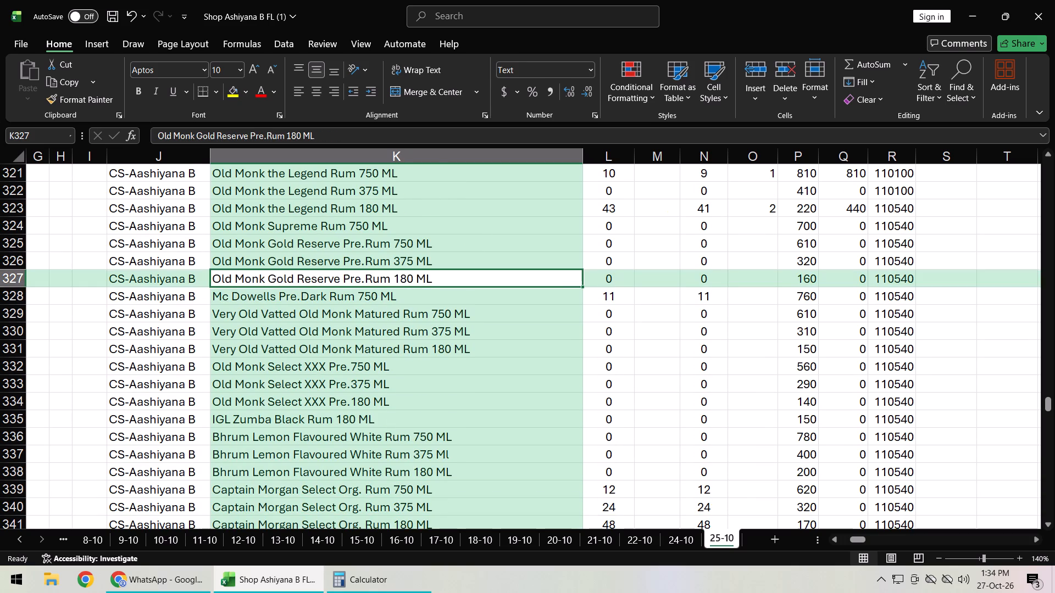
# Move the Mc Dowells Pre.Dark Rum 750 ML row between Old Monk Select XXX Pre.180 ML and IGL Zumba Black Rum 180 ML.
pyautogui.press('Down')
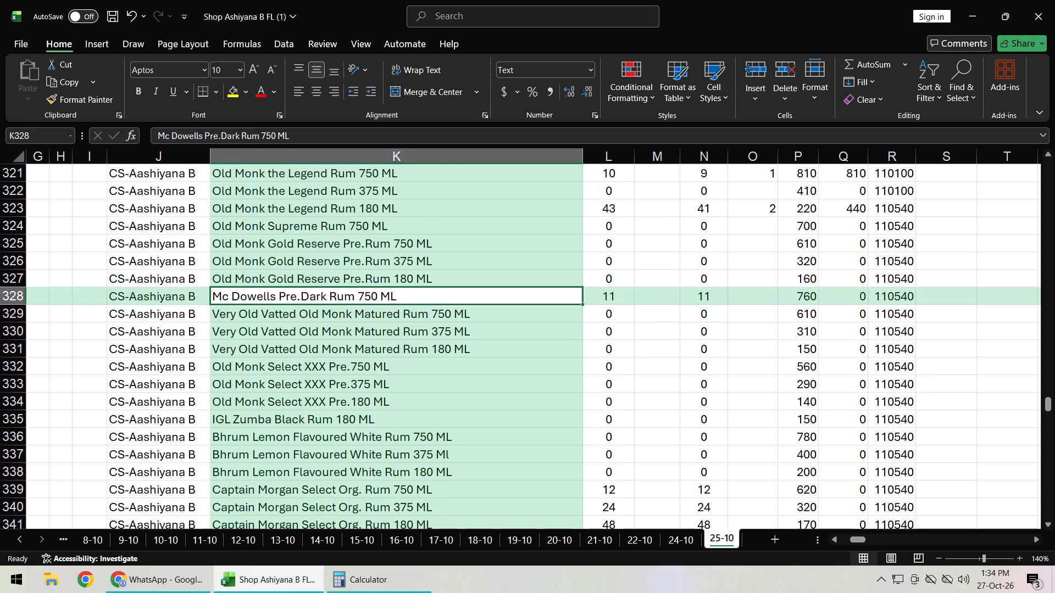
pyautogui.press('space')
pyautogui.press('space')
pyautogui.hotkey('ctrl', 'x')
pyautogui.press('Down')
pyautogui.press('Down')
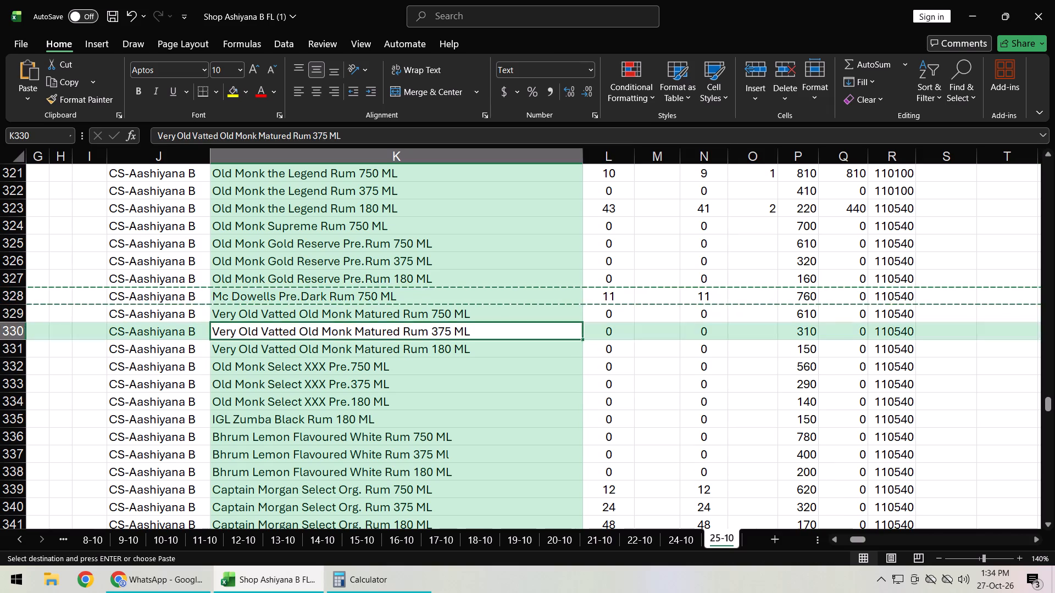
pyautogui.press('Down')
pyautogui.press('Down')
pyautogui.press('Down')
pyautogui.press('Down')
pyautogui.press('Down')
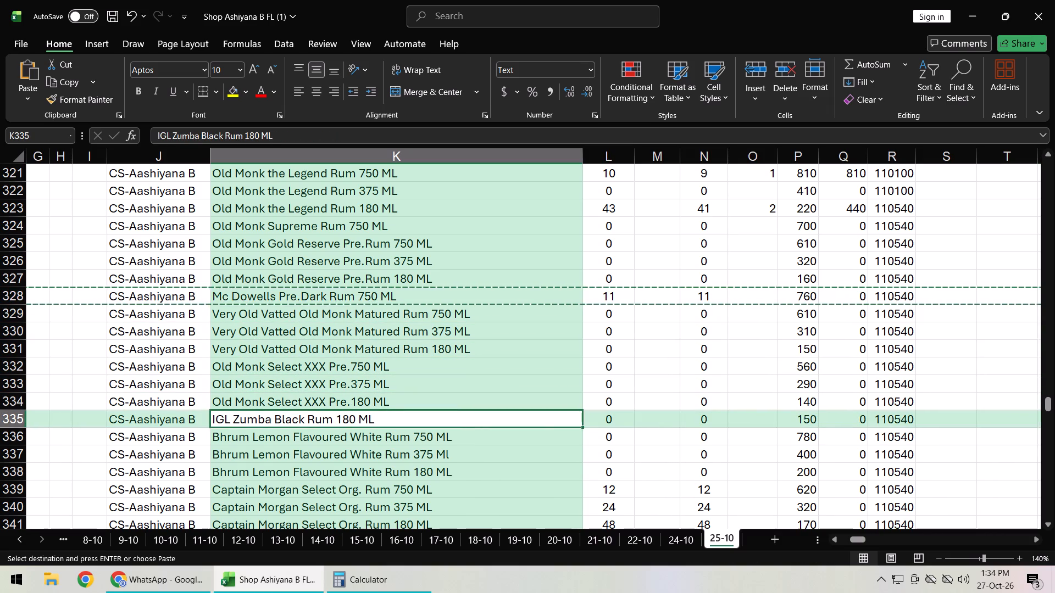
pyautogui.press('space')
pyautogui.press('space')
pyautogui.hotkey('ctrl', '+')
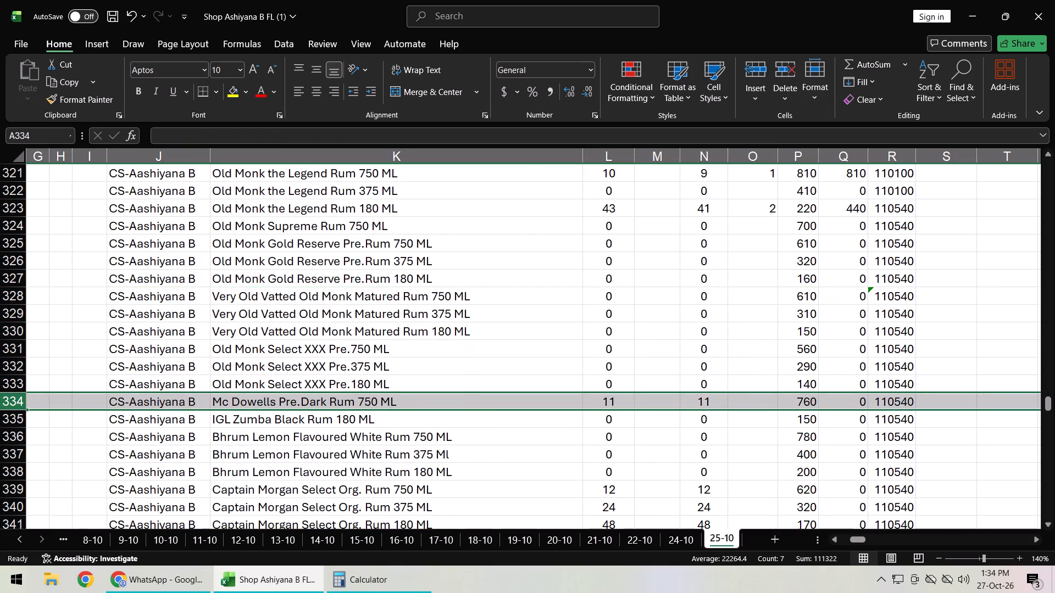
# Enter received quantities for Very Old Vatted Old Monk Matured Rum in column M: 12 for 750 ML, 24 for 375 ML and 48 for 180 ML.
pyautogui.press('Up')
pyautogui.press('Up')
pyautogui.press('Up')
pyautogui.press('Right')
pyautogui.press('Right')
pyautogui.press('Right')
pyautogui.press('Right')
pyautogui.press('Right')
pyautogui.press('Right')
pyautogui.press('Right')
pyautogui.press('Right')
pyautogui.press('Right')
pyautogui.press('Right')
pyautogui.press('Right')
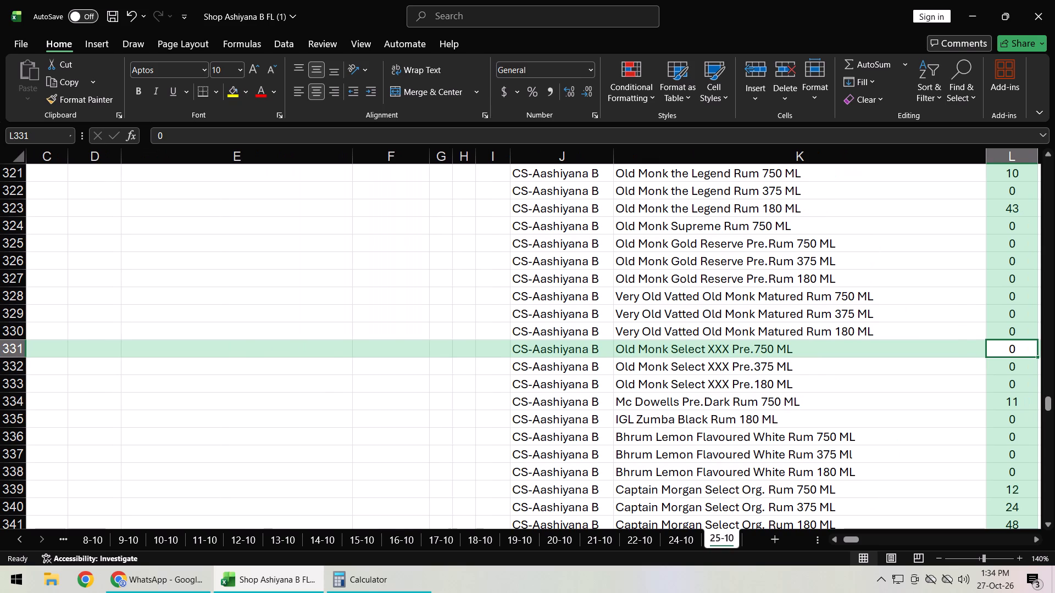
pyautogui.press('Right')
pyautogui.press('Right')
pyautogui.press('Left')
pyautogui.press('Left')
pyautogui.press('Up')
pyautogui.press('Up')
pyautogui.press('Right')
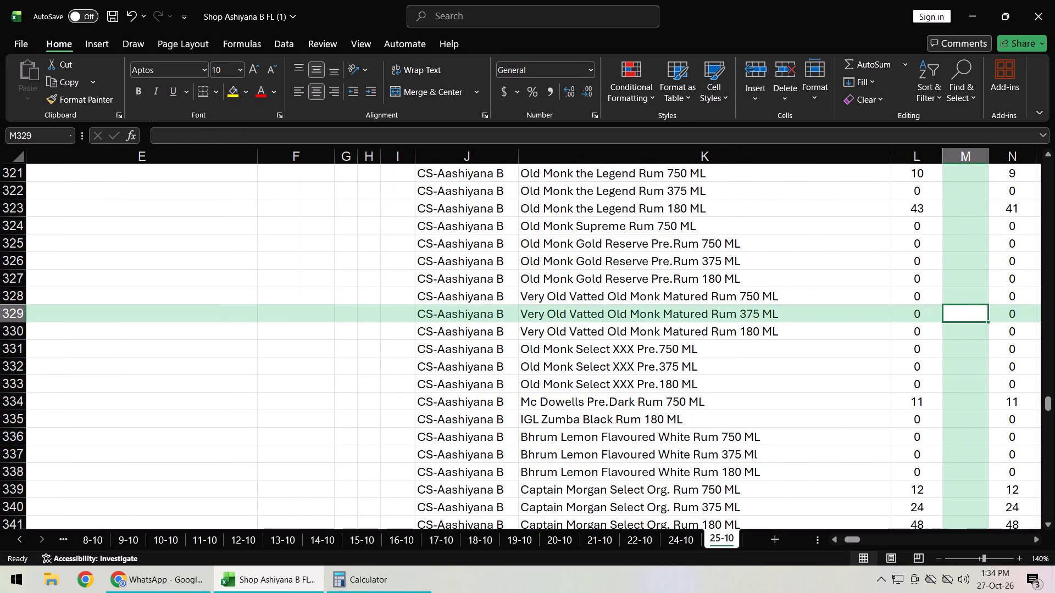
pyautogui.press('Up')
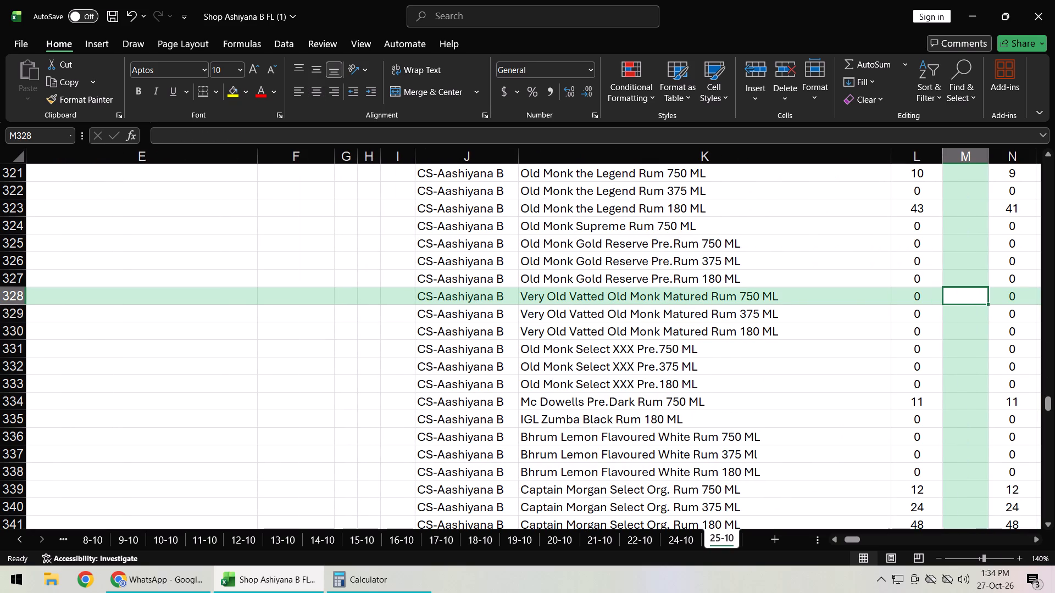
pyautogui.press('Right')
pyautogui.press('Right')
pyautogui.press('Right')
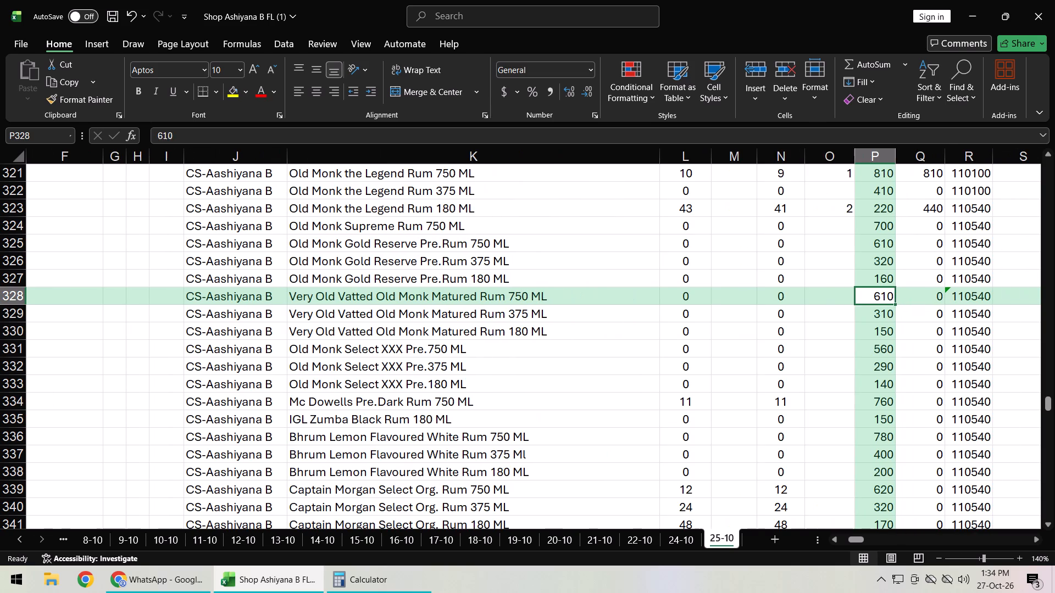
pyautogui.press('Left')
pyautogui.press('Left')
pyautogui.press('Left')
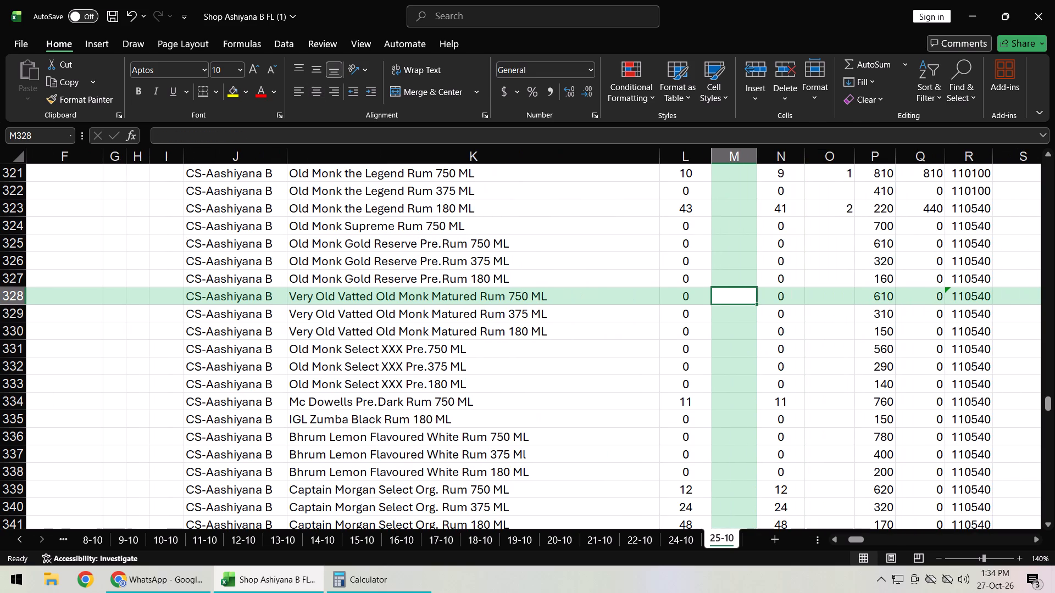
pyautogui.write('12')
pyautogui.press('Return')
pyautogui.write('24')
pyautogui.press('Return')
pyautogui.write('48')
pyautogui.press('Return')
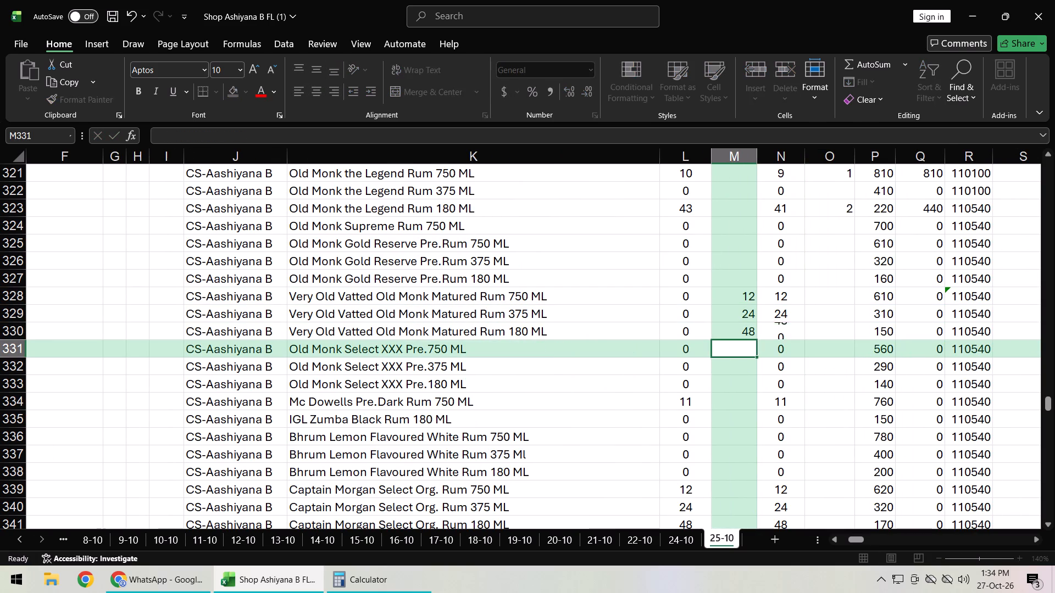
# Enter a sold quantity of 1 for Very Old Vatted Old Monk Matured Rum 180 ML in column O.
pyautogui.press('Right')
pyautogui.press('Right')
pyautogui.press('Up')
pyautogui.press('Up')
pyautogui.press('Up')
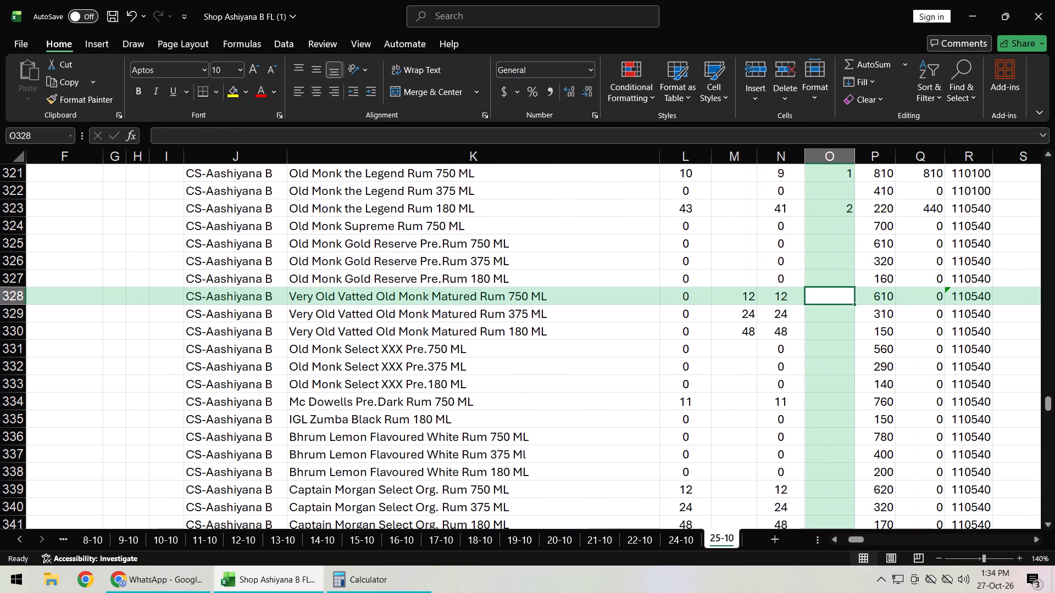
pyautogui.press('Return')
pyautogui.press('Return')
pyautogui.press('1')
pyautogui.press('Return')
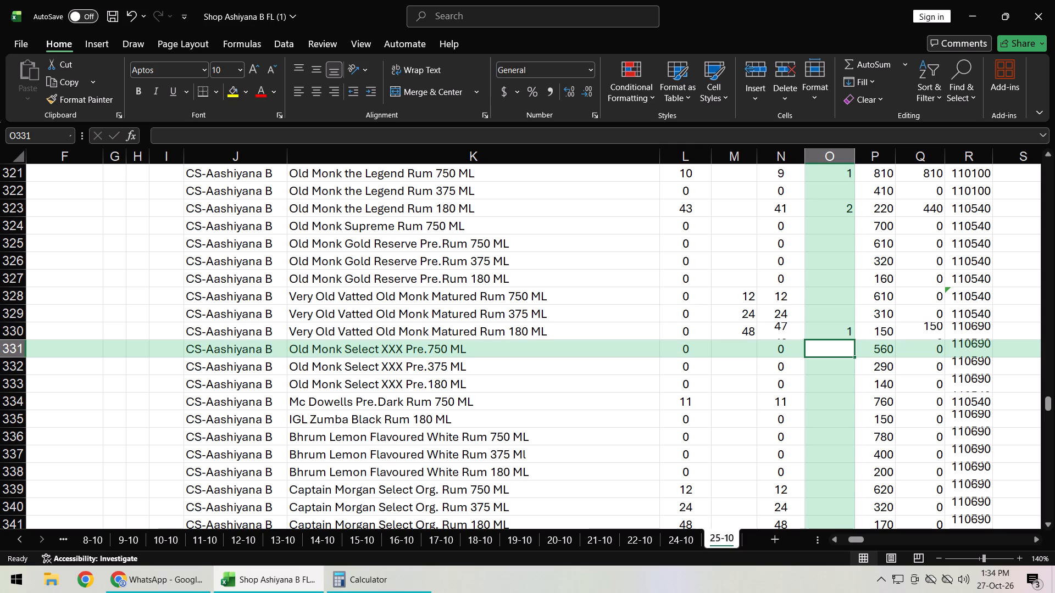
# Fill the running total formula in column R down from Old Monk Gold Reserve Pre.Rum 180 ML to Very Old Vatted Old Monk 750 ML.
pyautogui.press('Up')
pyautogui.press('Right')
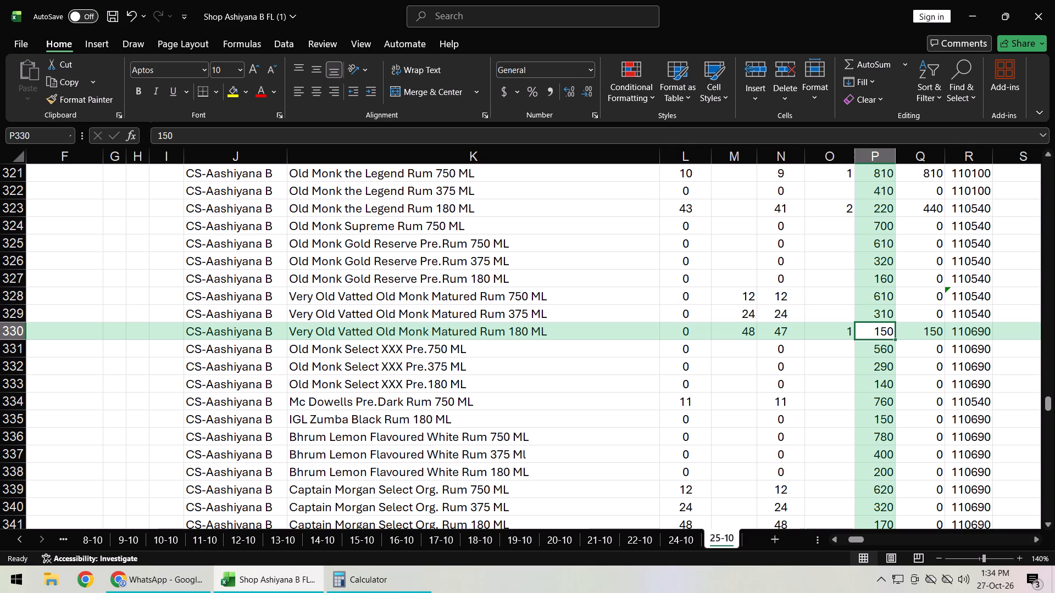
pyautogui.press('Right')
pyautogui.press('Right')
pyautogui.press('Up')
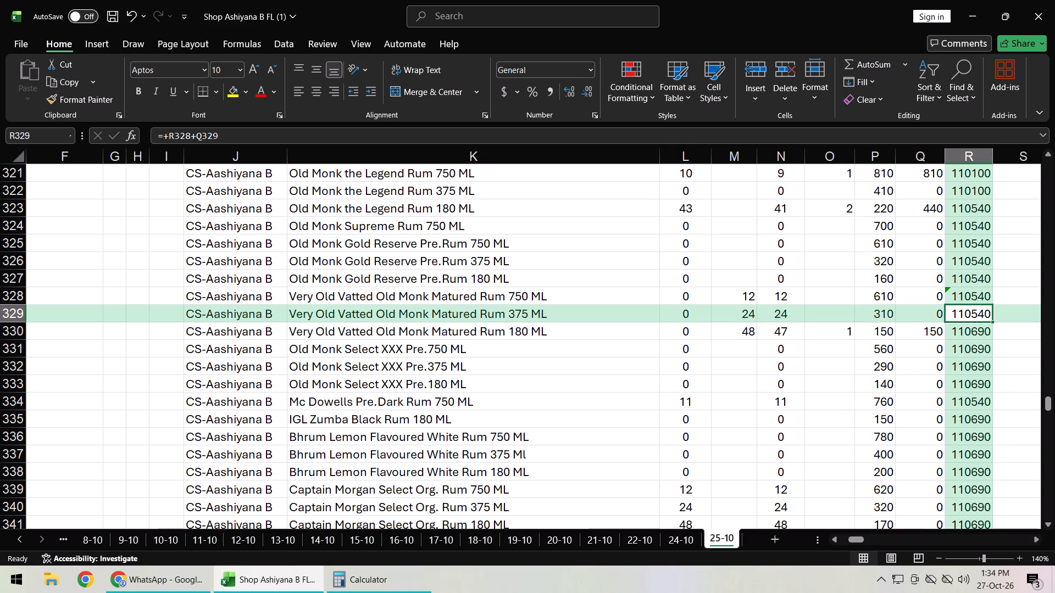
pyautogui.press('Up')
pyautogui.press('Up')
pyautogui.hotkey('shift', 'Down')
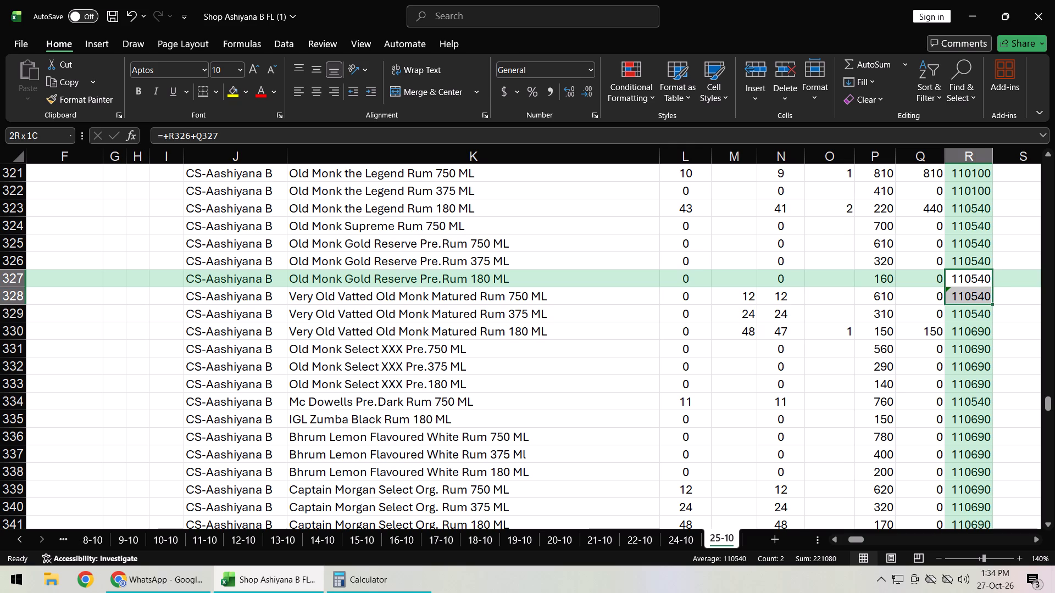
pyautogui.hotkey('ctrl', 'd')
# Check the price and sold columns from Very Old Vatted Old Monk Matured Rum down to Captain Morgan Select Org. Rum 180 ML.
pyautogui.press('Down')
pyautogui.press('Left')
pyautogui.press('Left')
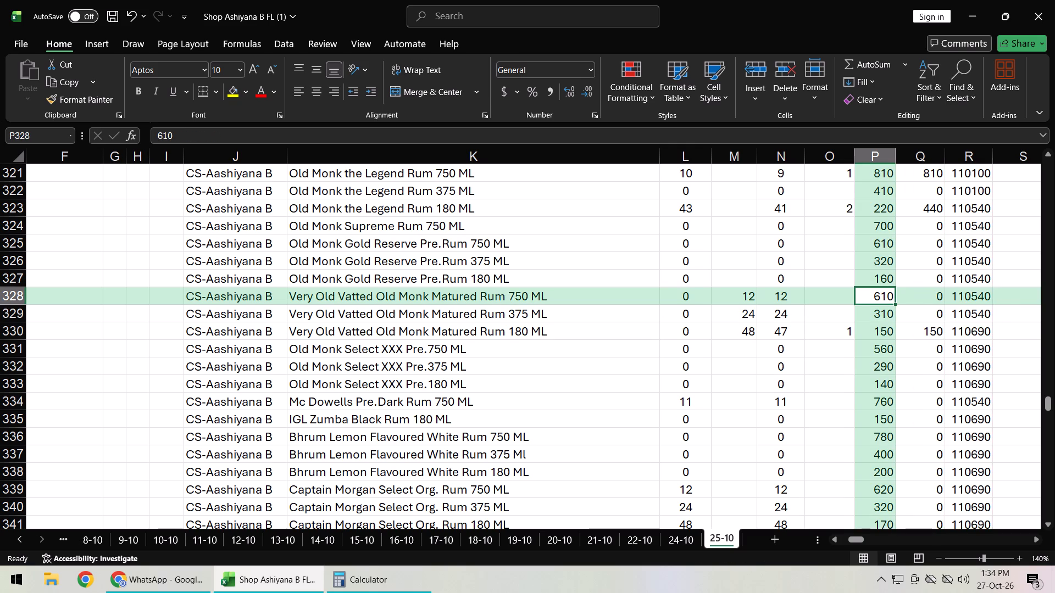
pyautogui.press('Down')
pyautogui.press('Down')
pyautogui.press('Left')
pyautogui.press('Left')
pyautogui.press('Right')
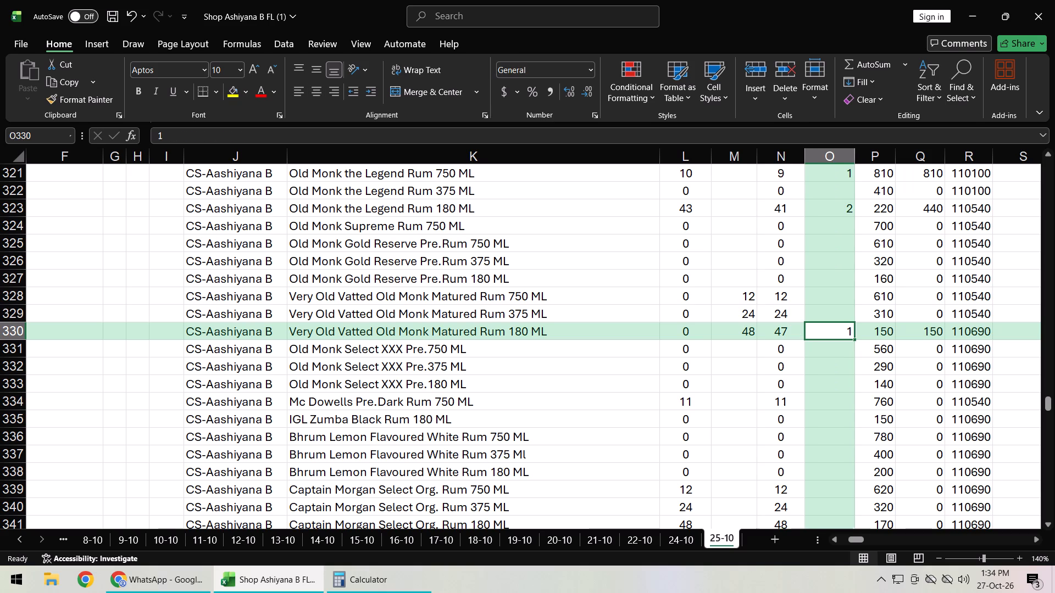
pyautogui.press('Down')
pyautogui.press('Down')
pyautogui.press('Down')
pyautogui.press('Down')
pyautogui.press('Down')
pyautogui.press('Down')
pyautogui.press('Down')
pyautogui.press('Down')
pyautogui.press('Down')
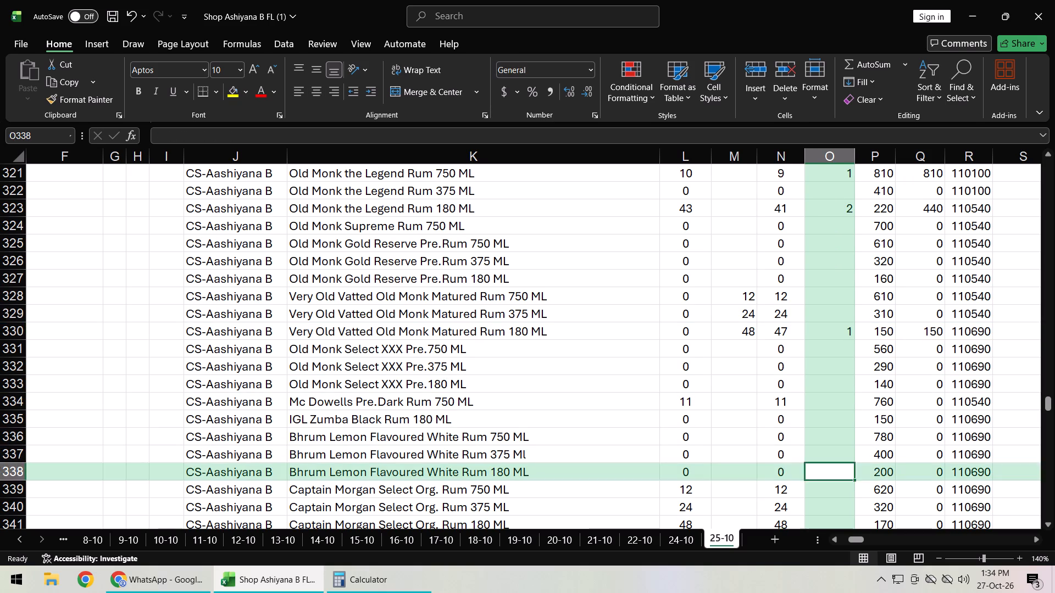
pyautogui.press('Down')
pyautogui.press('Down')
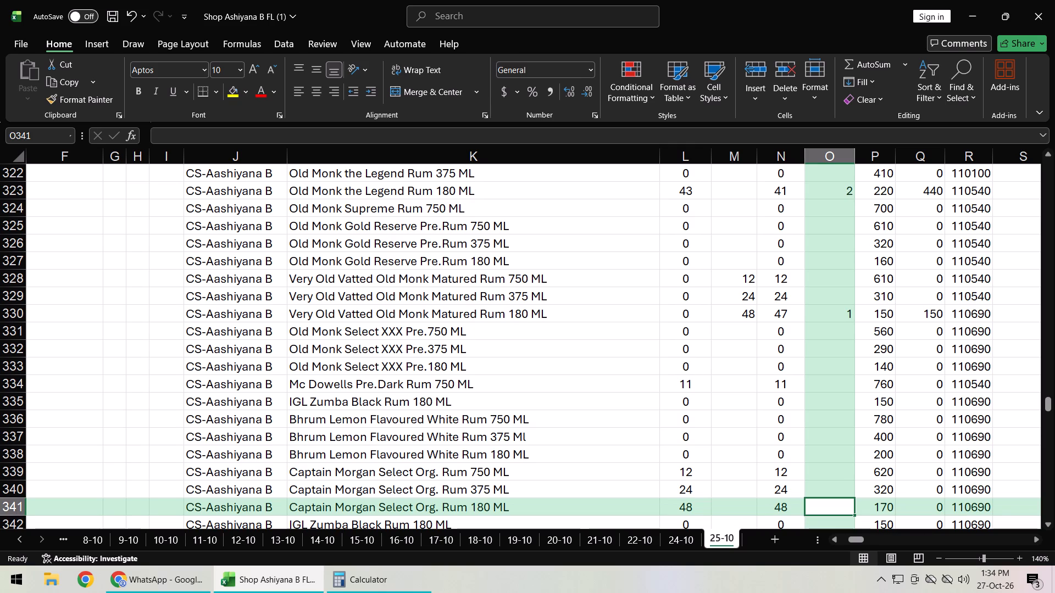
# Go to the section subtotal in column S on the Grey Goose Vodka 750 ML row to check it.
pyautogui.press('Right')
pyautogui.press('Right')
pyautogui.press('Right')
pyautogui.press('Right')
pyautogui.hotkey('ctrl', 'Down')
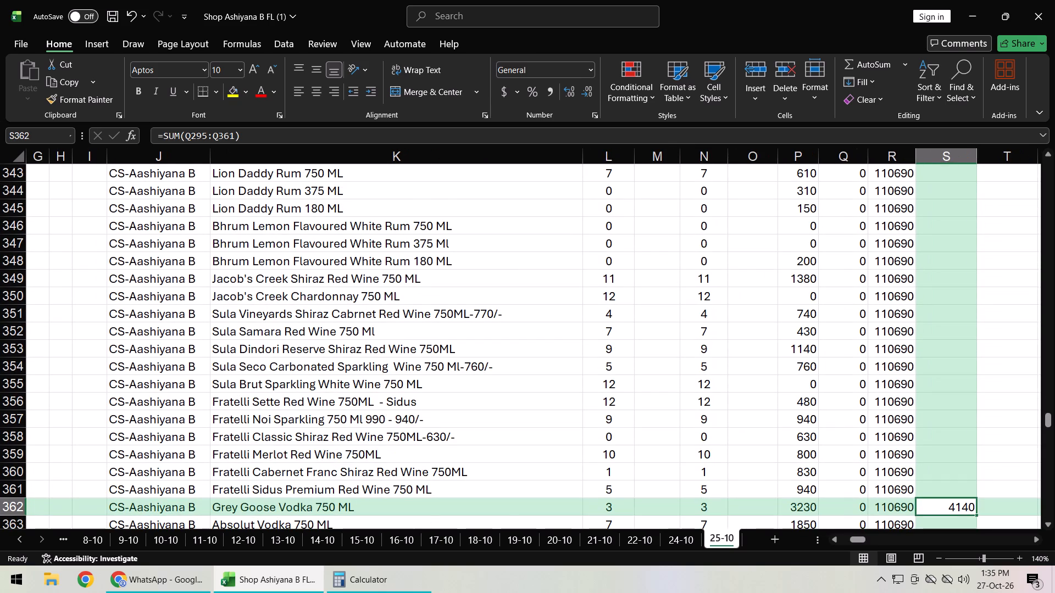
# Check the price and amount columns from Morpheus Blue Xo Brandy 750 ML down to Very Old Vatted Old Monk Matured Rum 180 ML.
pyautogui.hotkey('ctrl', 'Up')
pyautogui.press('Left')
pyautogui.press('Left')
pyautogui.press('Left')
pyautogui.press('Down')
pyautogui.press('Down')
pyautogui.press('Down')
pyautogui.press('Down')
pyautogui.press('Down')
pyautogui.press('Down')
pyautogui.press('Down')
pyautogui.press('Down')
pyautogui.press('Down')
pyautogui.press('Down')
pyautogui.press('Down')
pyautogui.press('Down')
pyautogui.press('Down')
pyautogui.press('Down')
pyautogui.press('Down')
pyautogui.press('Down')
pyautogui.press('Down')
pyautogui.press('Down')
pyautogui.press('Down')
pyautogui.press('Down')
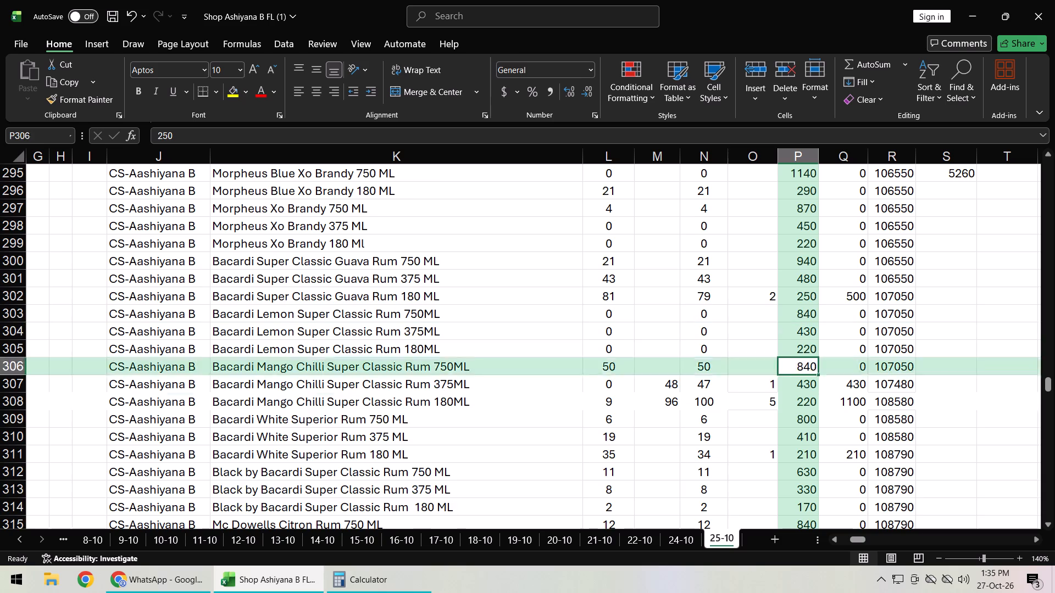
pyautogui.press('Right')
pyautogui.press('Down')
pyautogui.press('Down')
pyautogui.press('Down')
pyautogui.press('Down')
pyautogui.press('Down')
pyautogui.press('Down')
pyautogui.press('Down')
pyautogui.press('Down')
pyautogui.press('Down')
pyautogui.press('Down')
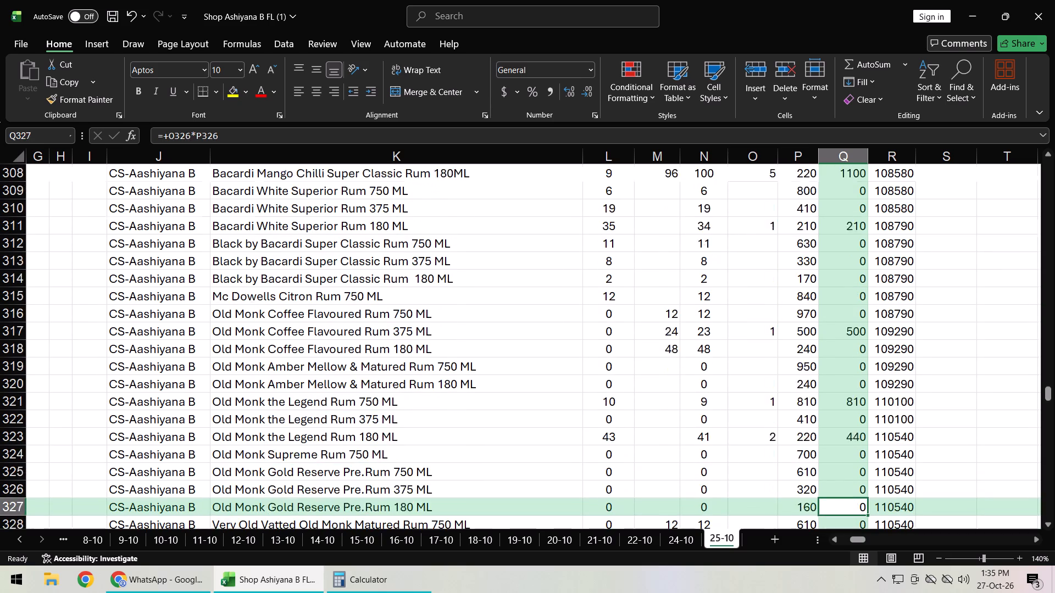
pyautogui.press('Down')
pyautogui.press('Down')
pyautogui.press('Down')
pyautogui.press('Down')
pyautogui.press('Up')
pyautogui.press('Up')
pyautogui.press('Up')
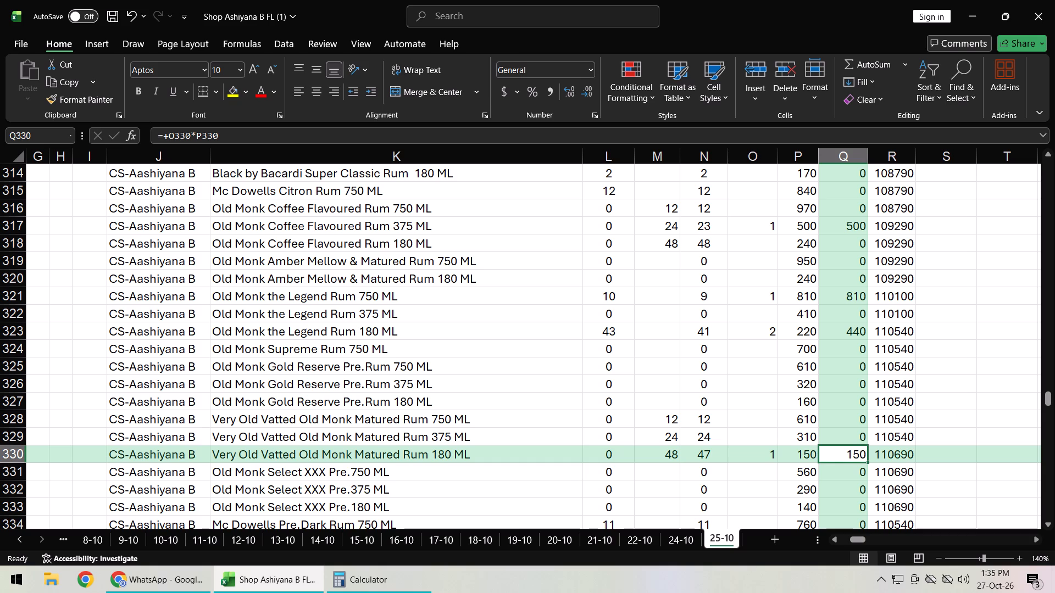
# Set the price of Very Old Vatted Old Monk Matured Rum 180 ML in column P to 160.
pyautogui.press('Left')
pyautogui.write('160')
pyautogui.press('Return')
# Recheck the section subtotal in column S on the Grey Goose Vodka 750 ML row and save the workbook.
pyautogui.press('Right')
pyautogui.press('Right')
pyautogui.press('Right')
pyautogui.hotkey('ctrl', 'Down')
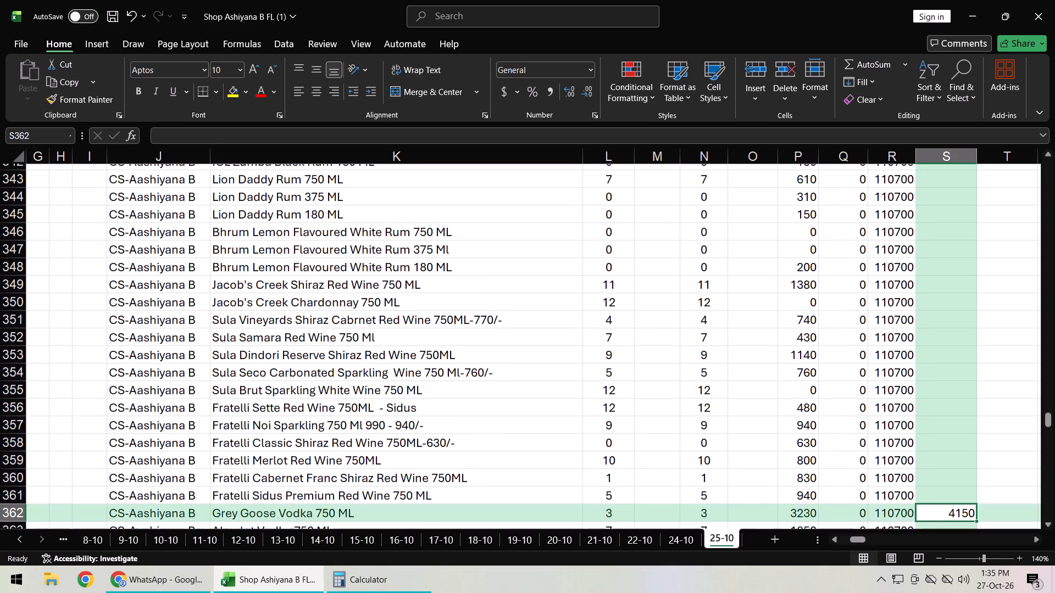
pyautogui.hotkey('ctrl', 's')
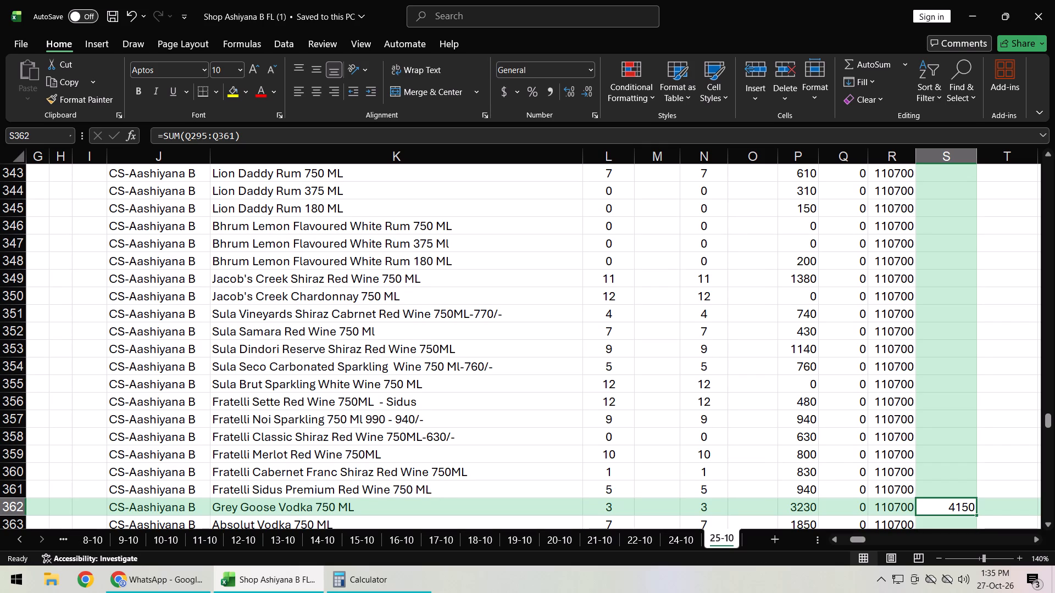
# Enter a sold quantity of 2 for Absolut Citron Vodka 200 ML in column O.
pyautogui.press('Left')
pyautogui.press('Left')
pyautogui.press('Left')
pyautogui.press('Left')
pyautogui.press('Left')
pyautogui.press('Right')
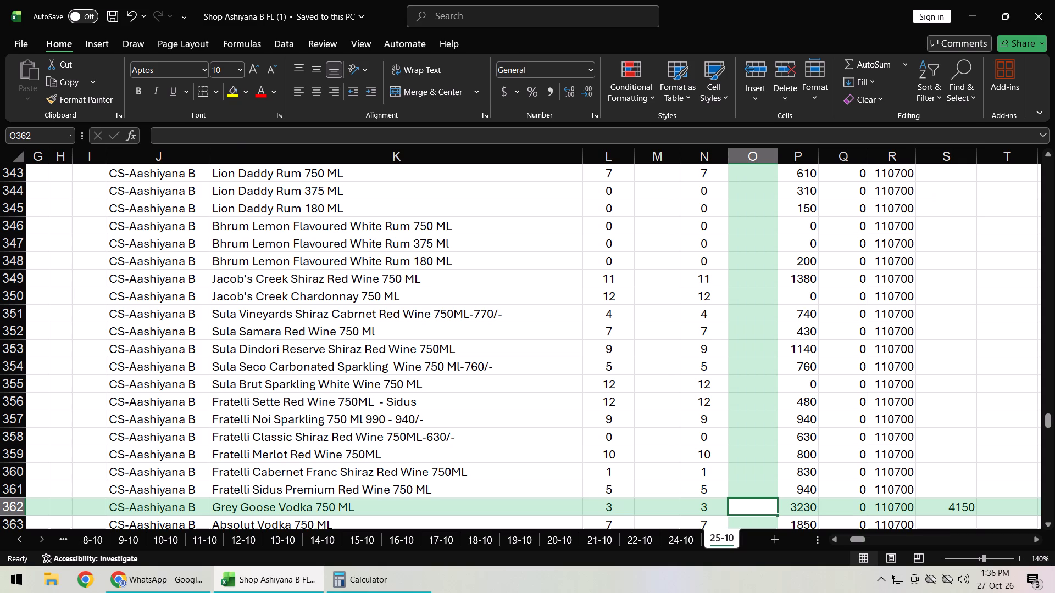
pyautogui.press('Left')
pyautogui.press('Left')
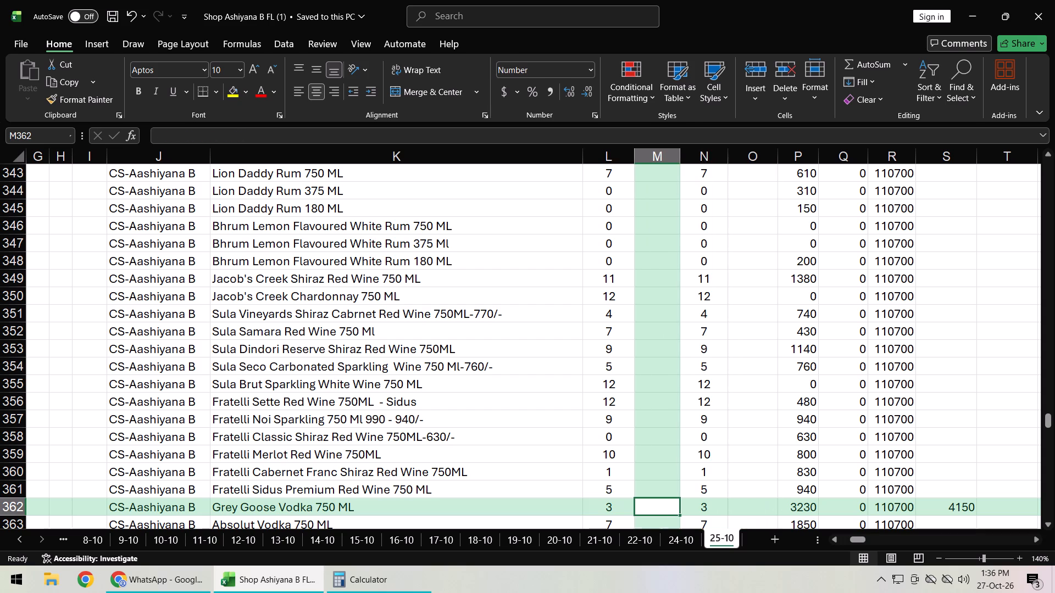
pyautogui.press('Right')
pyautogui.press('Right')
pyautogui.press('Return')
pyautogui.press('Return')
pyautogui.press('Return')
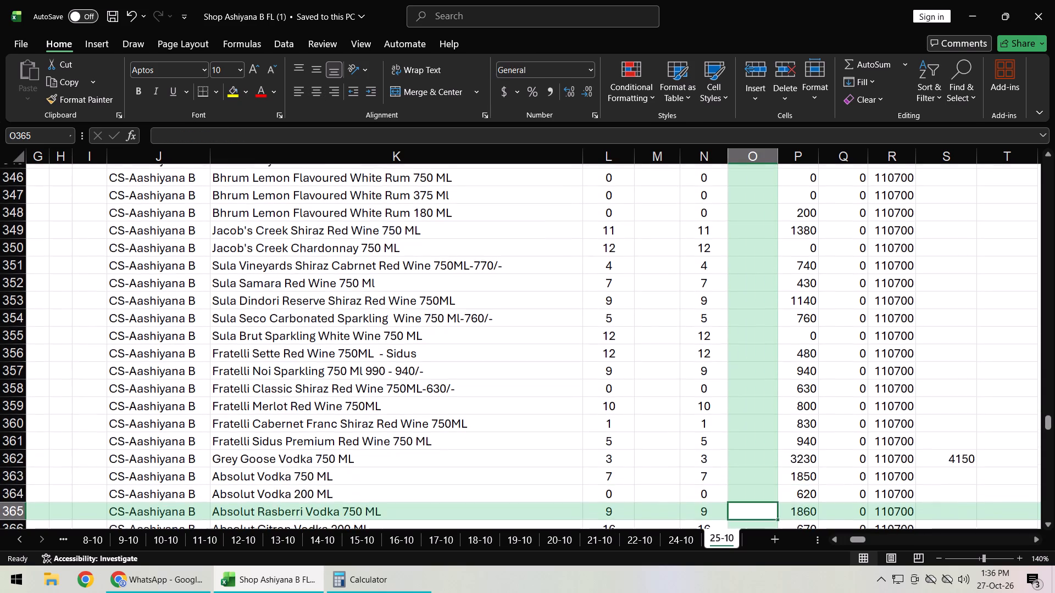
pyautogui.press('Return')
pyautogui.press('2')
pyautogui.press('Return')
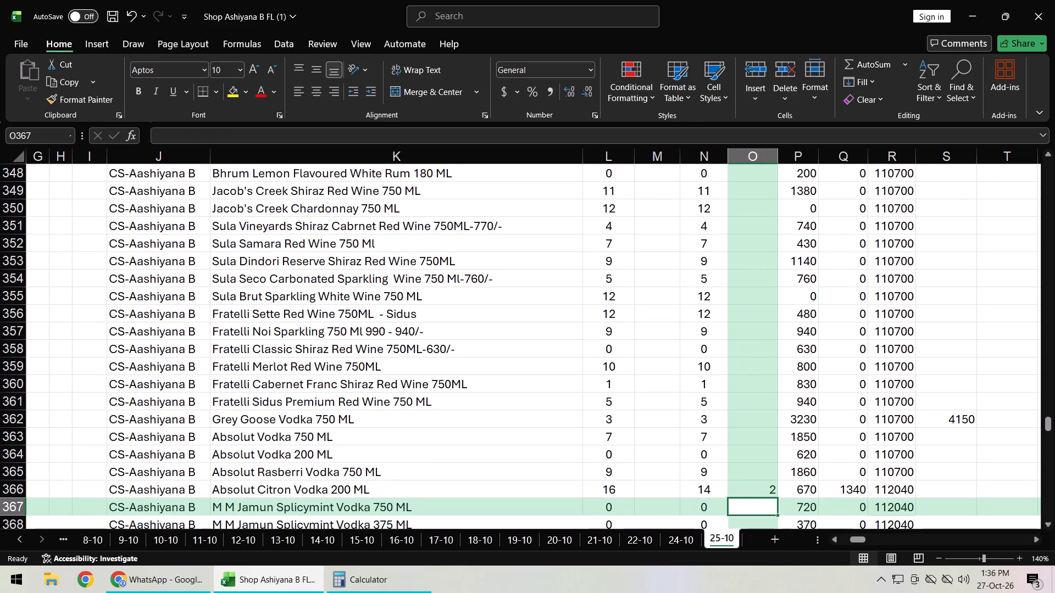
# Enter received quantities in column M for Amazing Premium Grain Vodka Mint Jamun: 24 for 375ML and 96 for 180ML.
pyautogui.press('Return')
pyautogui.press('Return')
pyautogui.press('Return')
pyautogui.press('Return')
pyautogui.press('Return')
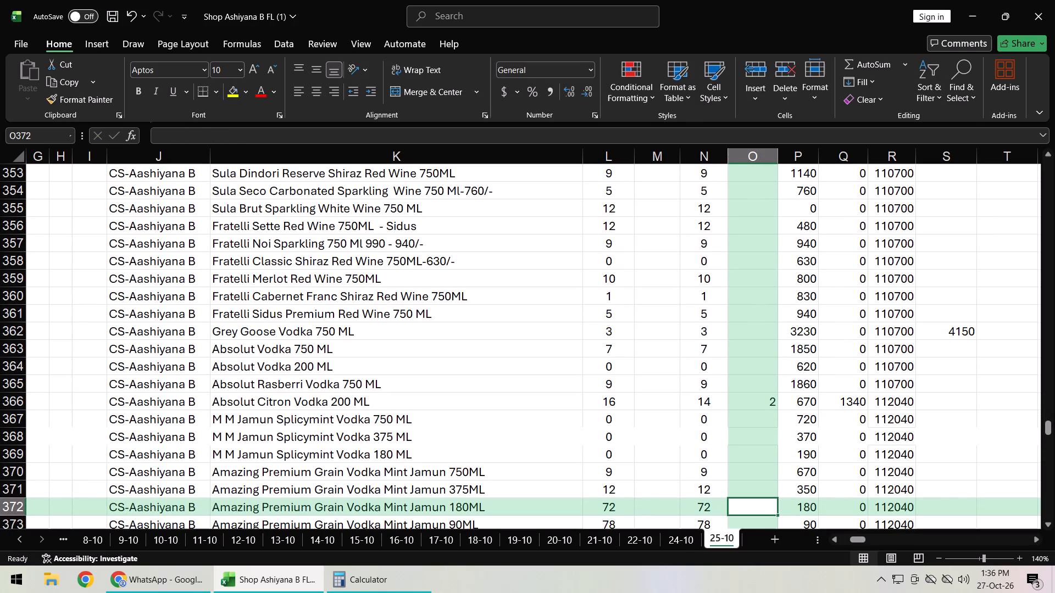
pyautogui.press('Up')
pyautogui.press('Left')
pyautogui.press('Left')
pyautogui.write('24')
pyautogui.press('Return')
pyautogui.write('963')
pyautogui.press('BackSpace')
pyautogui.press('BackSpace')
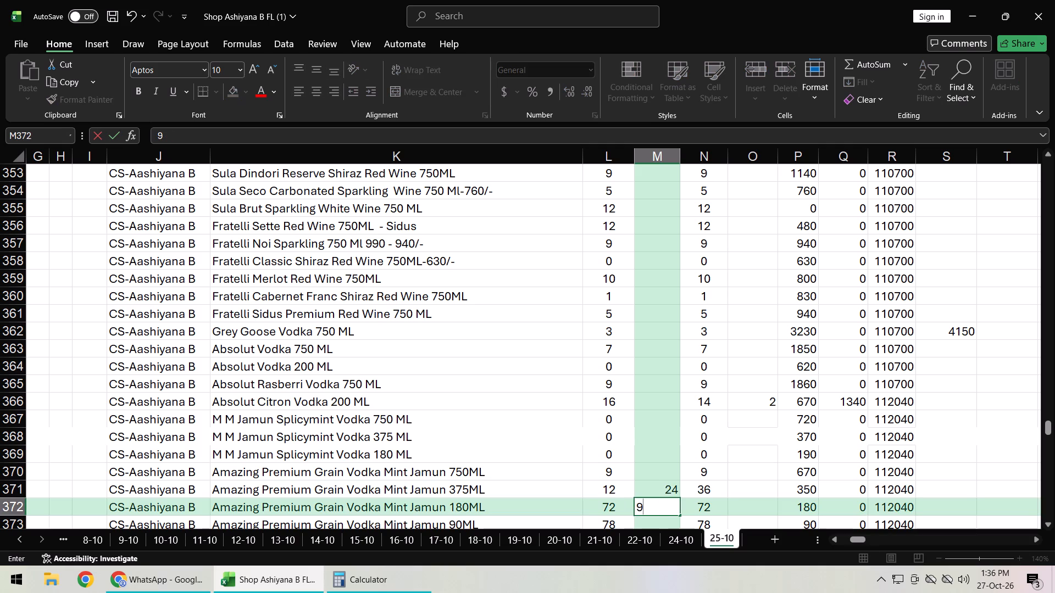
pyautogui.press('6')
pyautogui.press('Return')
# Enter sold quantities in column O for Amazing Premium Grain Vodka Mint Jamun: 3 for 375ML and 10 for 180ML.
pyautogui.press('Right')
pyautogui.press('Right')
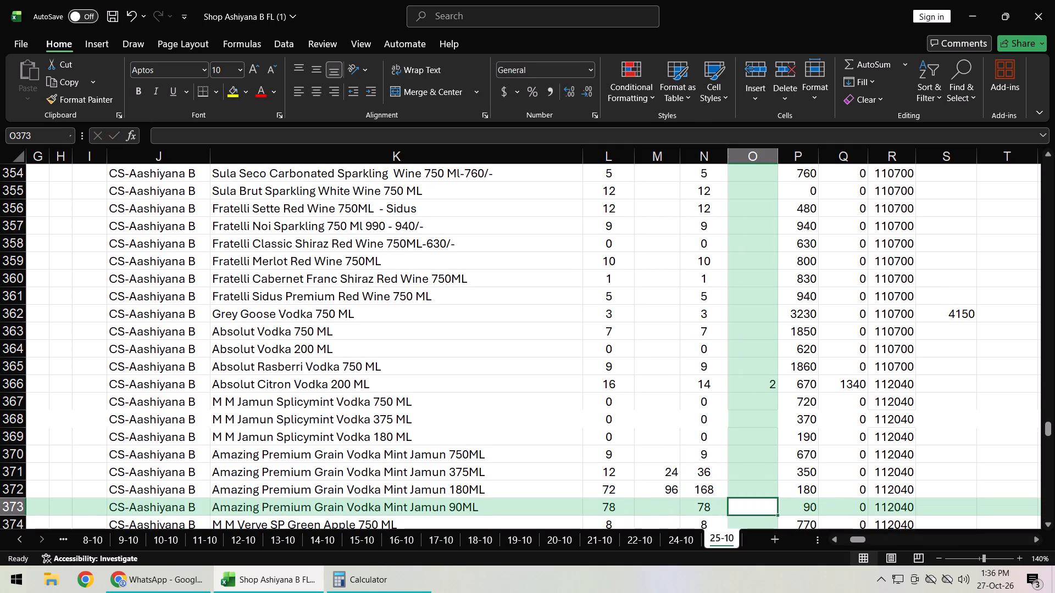
pyautogui.press('Up')
pyautogui.press('Up')
pyautogui.press('3')
pyautogui.press('Return')
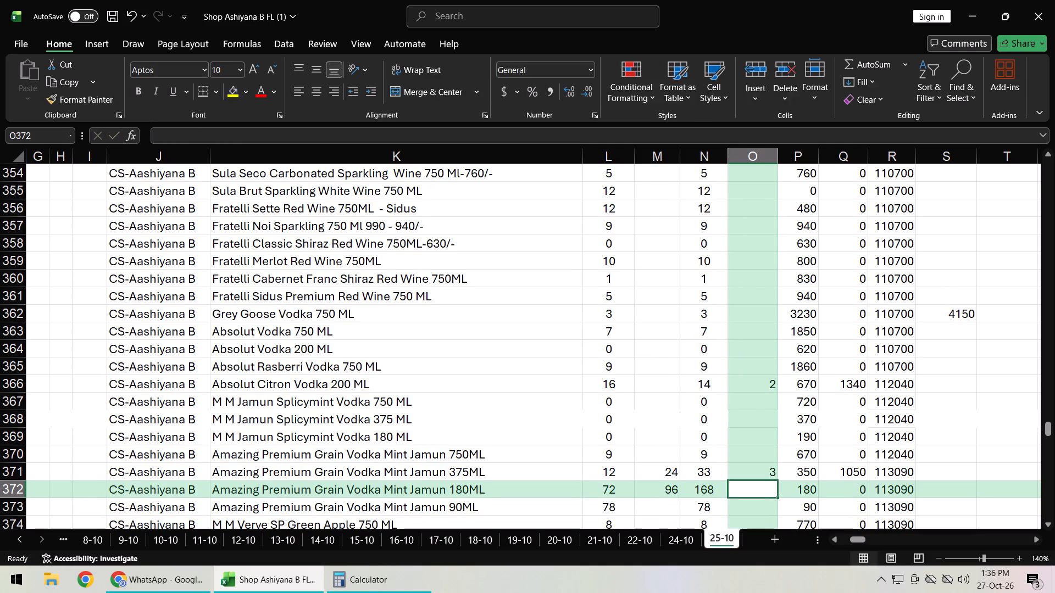
pyautogui.write('10')
pyautogui.press('Return')
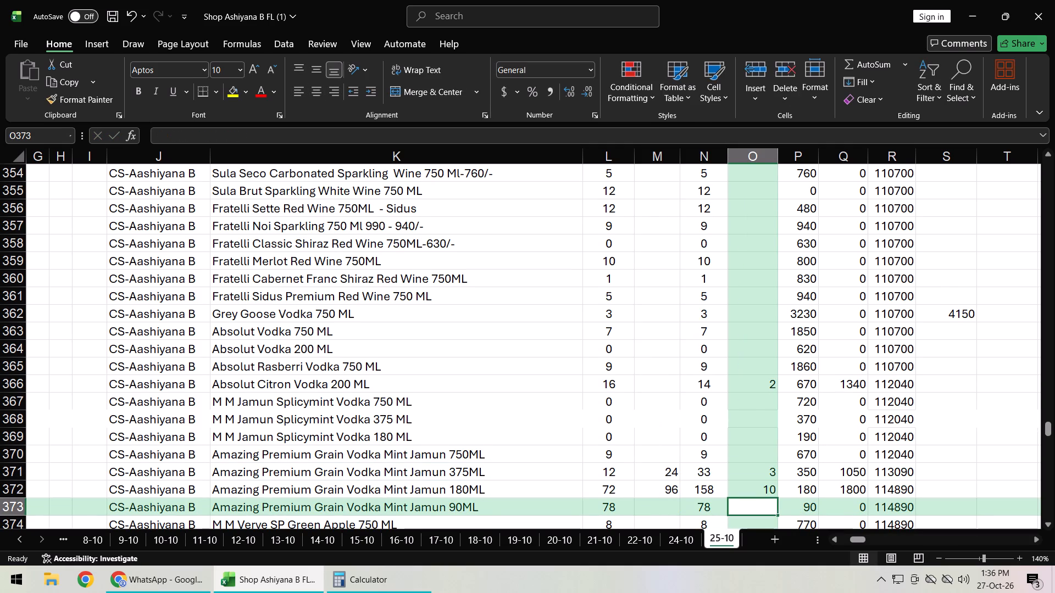
# Enter a received quantity of 24 and a sold quantity of 2 for M M Verve SP Green Apple 375 ML.
pyautogui.press('Return')
pyautogui.press('Down')
pyautogui.press('Left')
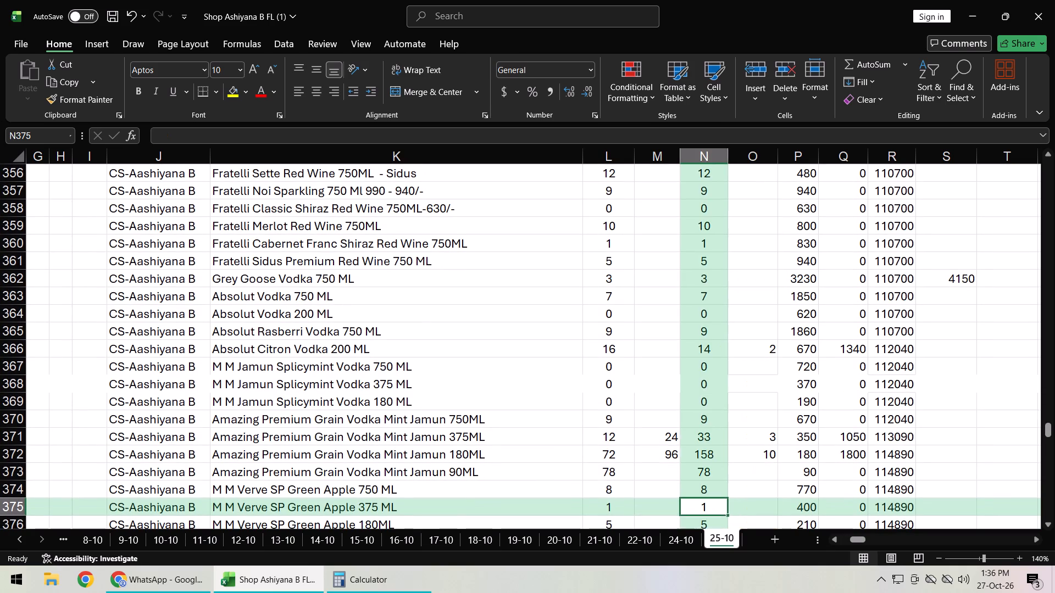
pyautogui.press('Left')
pyautogui.write('24')
pyautogui.press('Return')
pyautogui.press('Right')
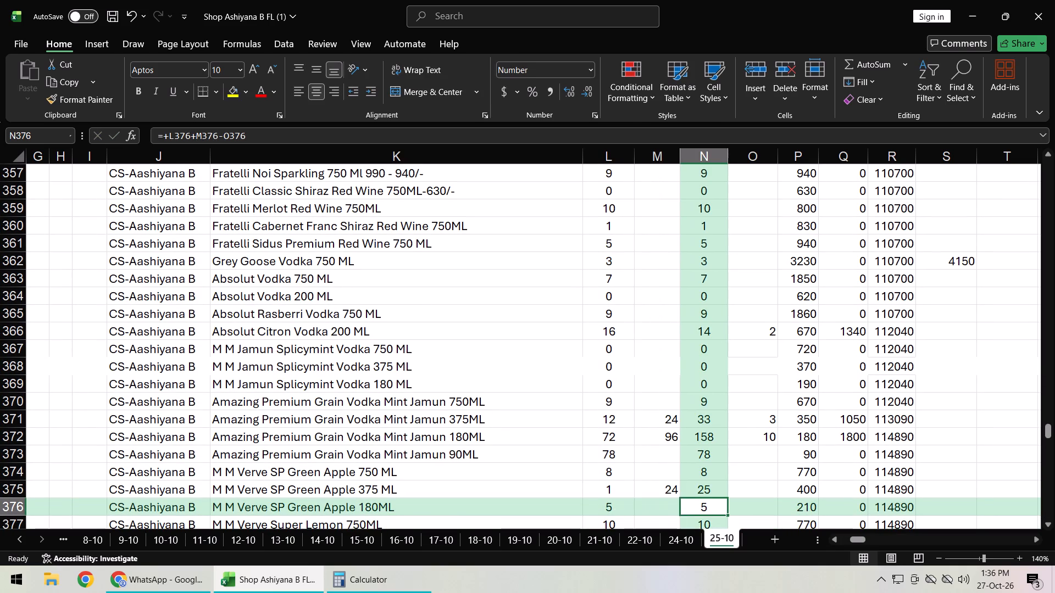
pyautogui.press('Up')
pyautogui.press('Right')
pyautogui.press('2')
pyautogui.press('Return')
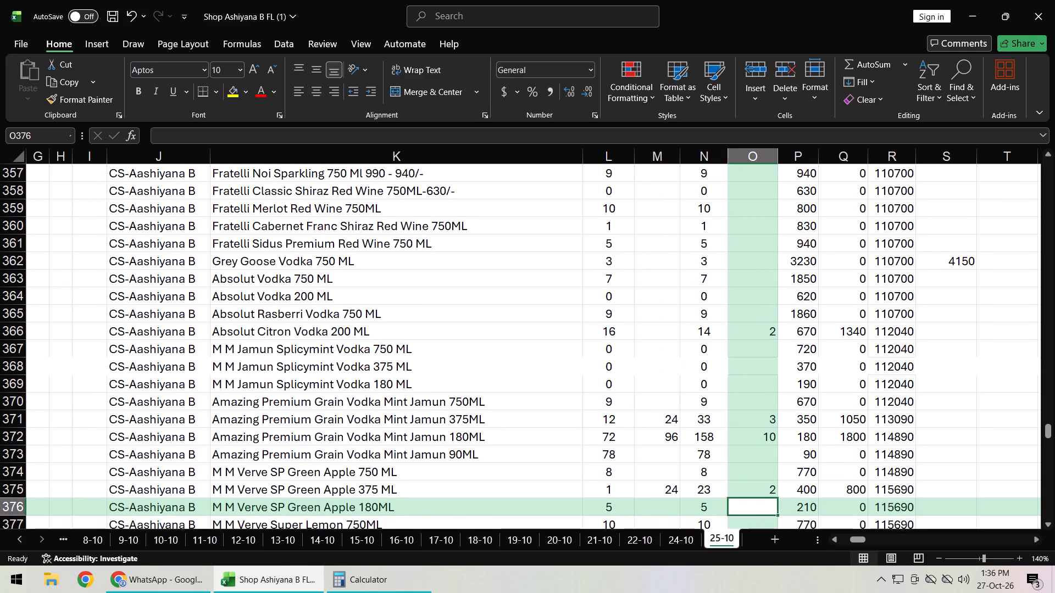
# Enter received quantities in column M for M M Verve Cranberry: 24 for 375ML and 48 for 180ML.
pyautogui.press('Return')
pyautogui.press('Return')
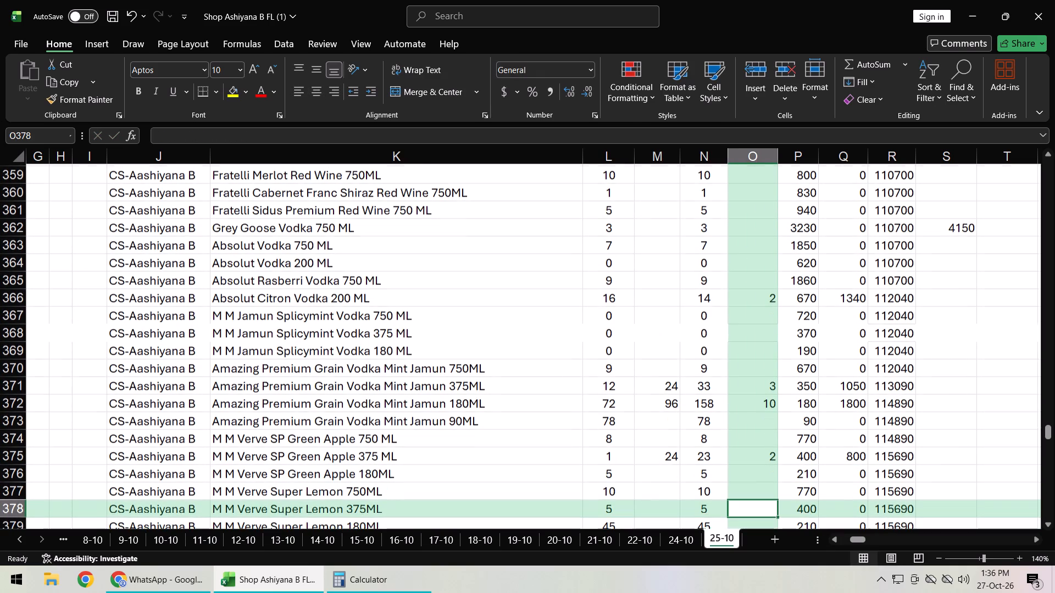
pyautogui.press('Return')
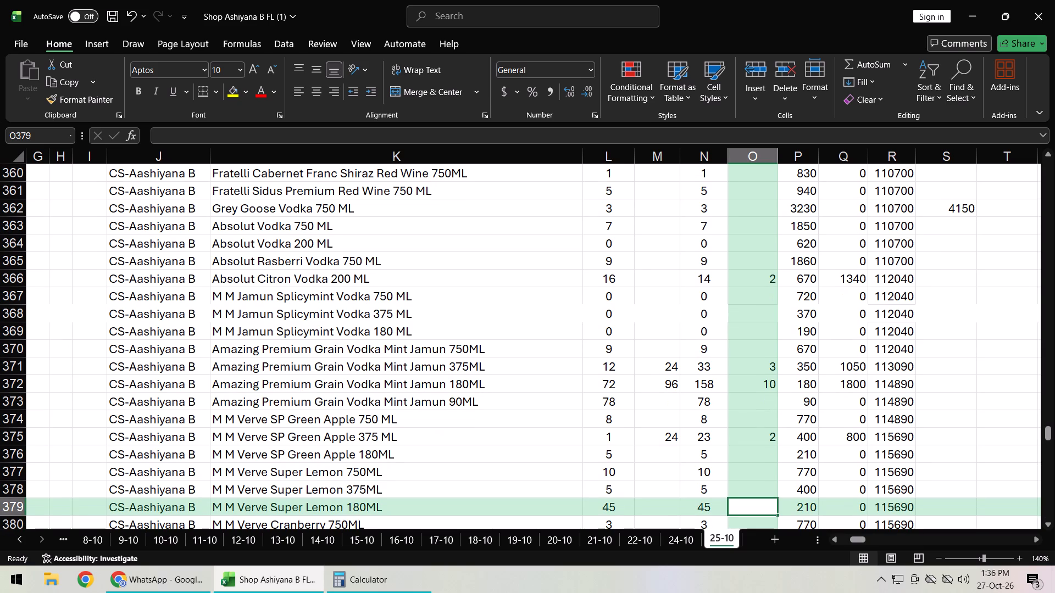
pyautogui.press('Down')
pyautogui.press('Down')
pyautogui.press('Left')
pyautogui.press('Left')
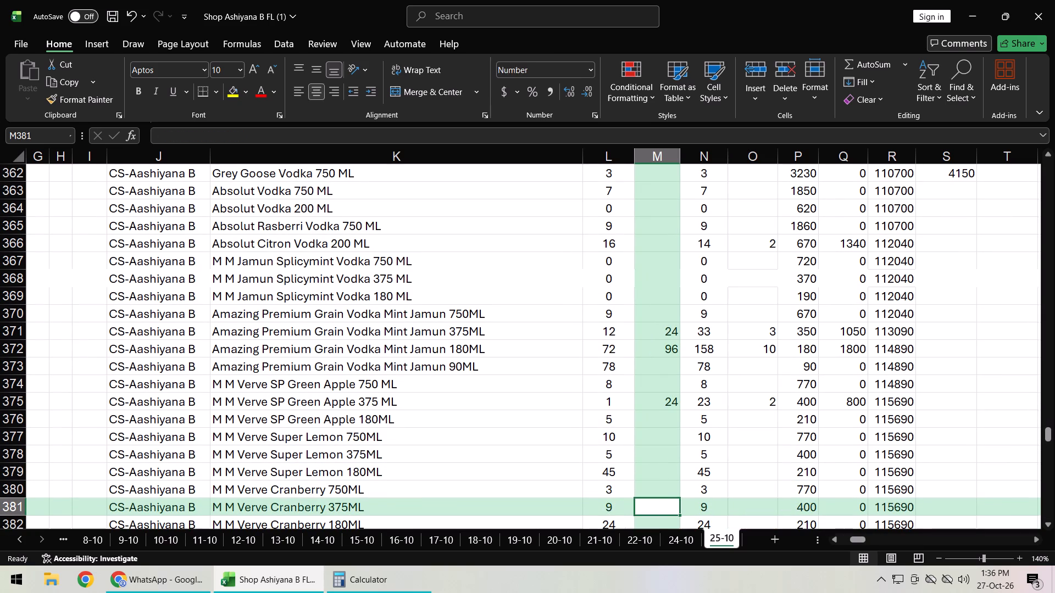
pyautogui.write('24')
pyautogui.press('Return')
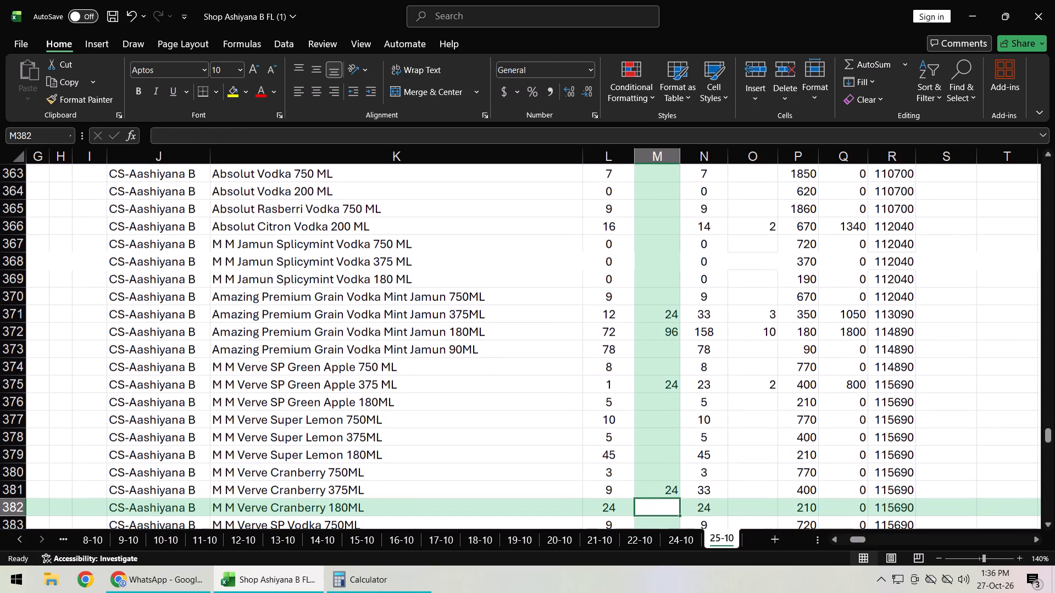
pyautogui.write('48')
pyautogui.press('Return')
# Enter sold quantities in column O for M M Verve Cranberry: 2 for 375ML and 3 for 180ML.
pyautogui.press('Right')
pyautogui.press('Right')
pyautogui.press('Up')
pyautogui.press('Up')
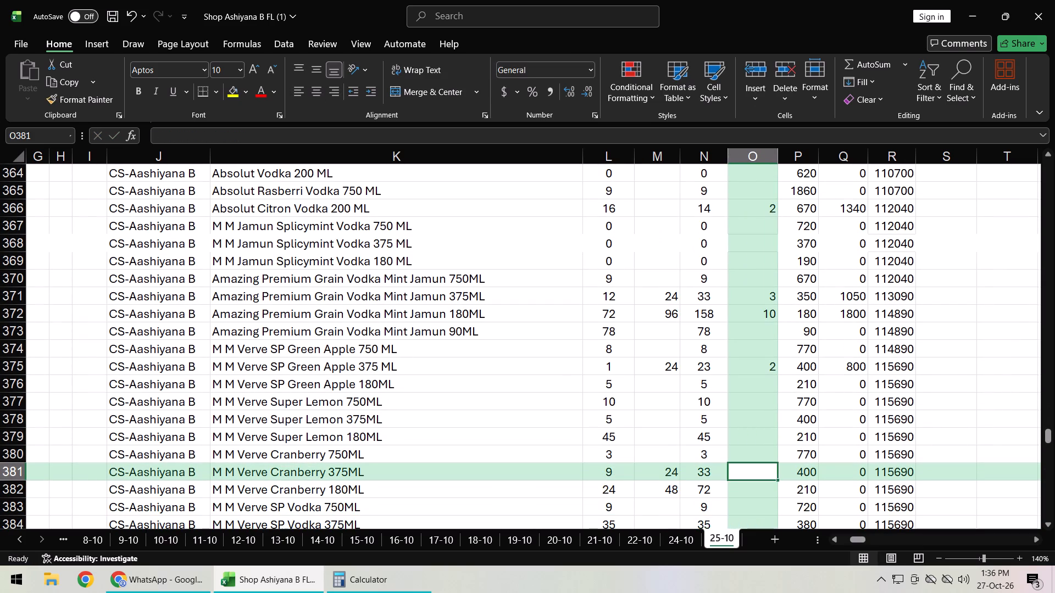
pyautogui.press('2')
pyautogui.press('Return')
pyautogui.press('3')
pyautogui.press('Return')
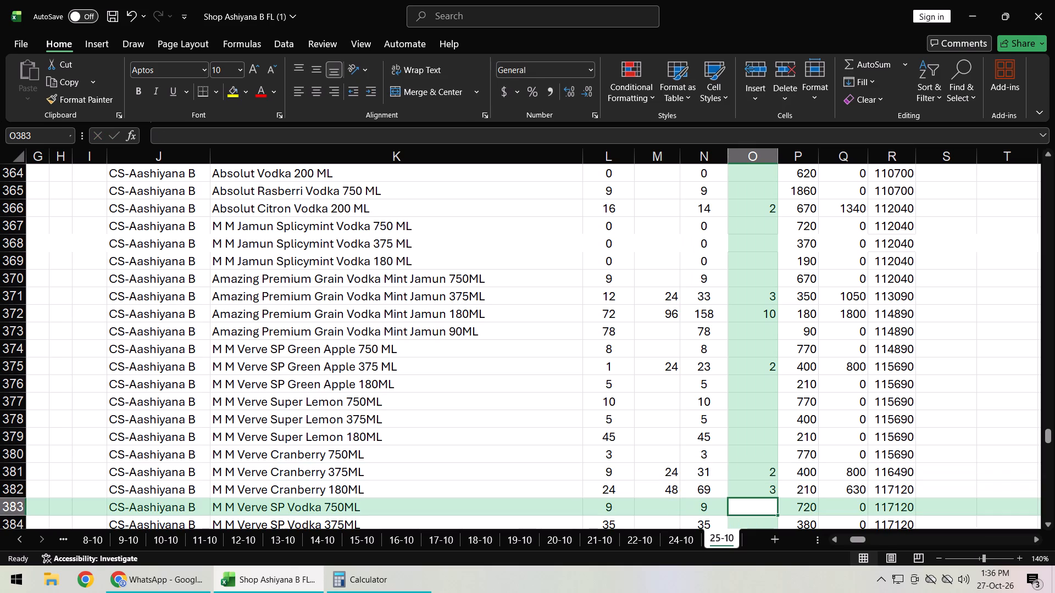
# Enter a sold quantity of 1 each for M M Verve SP Vodka 375ML and 180ML in column O.
pyautogui.press('Return')
pyautogui.press('1')
pyautogui.press('Return')
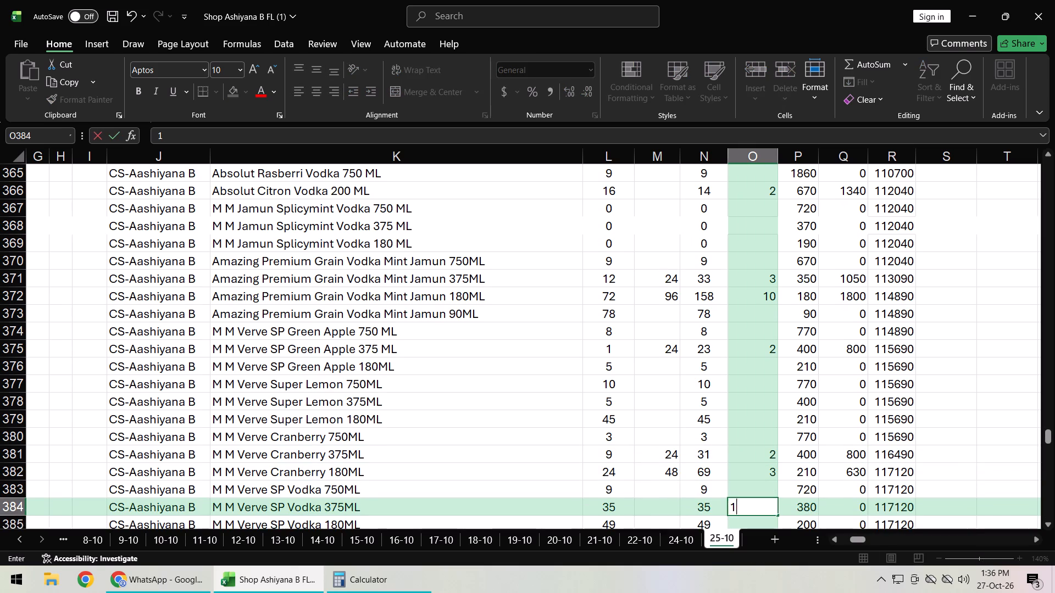
pyautogui.press('1')
pyautogui.press('Return')
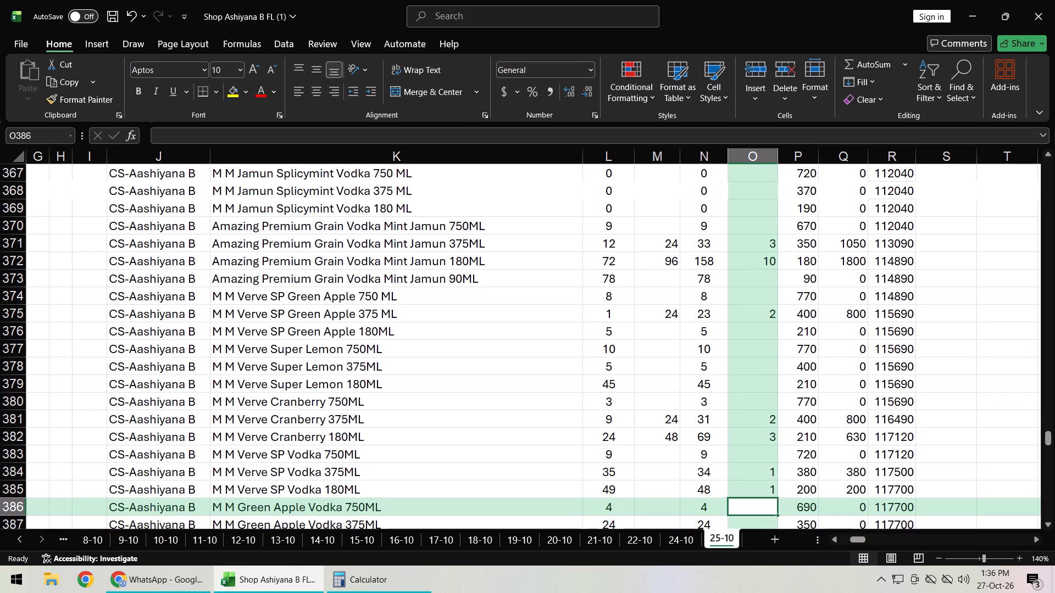
# Enter sold quantities in column O for M M Vodka Pre: 1 for 750ML and 13 for 180ML.
pyautogui.press('Return')
pyautogui.press('Return')
pyautogui.press('Return')
pyautogui.press('1')
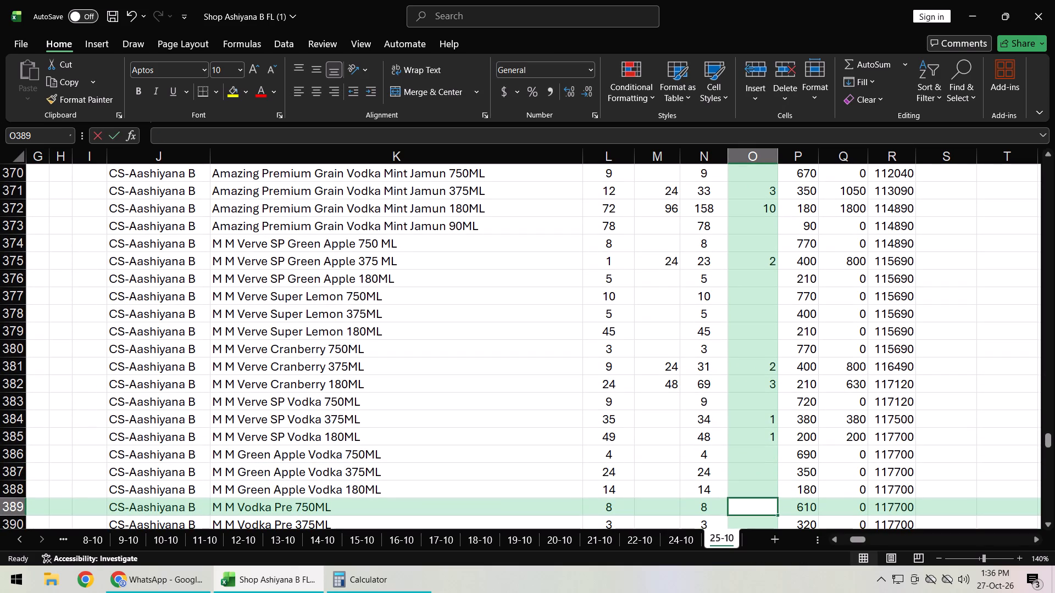
pyautogui.press('Return')
pyautogui.press('Return')
pyautogui.write('13')
pyautogui.press('Return')
# Enter sold quantities in column O for Smirnoff Vodka: 1 for 375 Ml, 2 for 180ML and 1 for 90 ML.
pyautogui.press('Return')
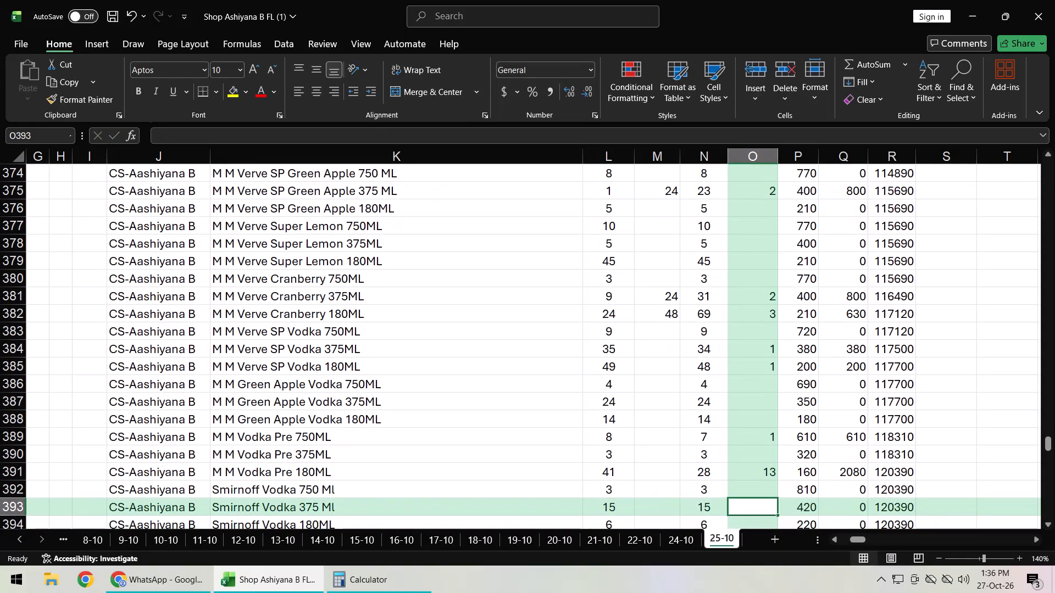
pyautogui.press('1')
pyautogui.press('Return')
pyautogui.press('2')
pyautogui.press('Return')
pyautogui.press('1')
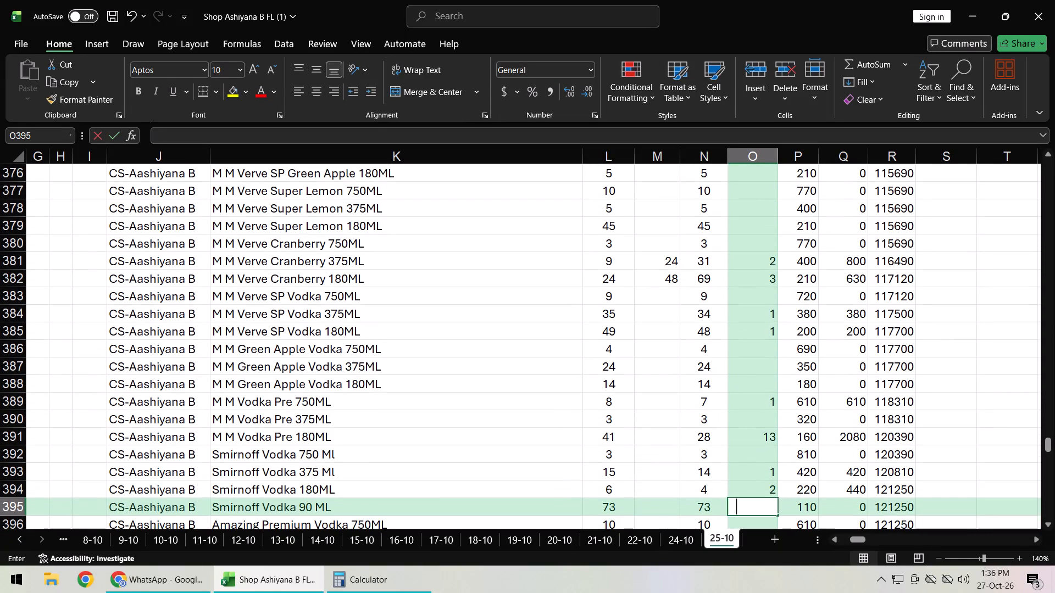
pyautogui.press('Return')
# Enter a received quantity of 48 for Smirnoff Vodka 180ML in column M.
pyautogui.press('Up')
pyautogui.press('Up')
pyautogui.press('Left')
pyautogui.press('Left')
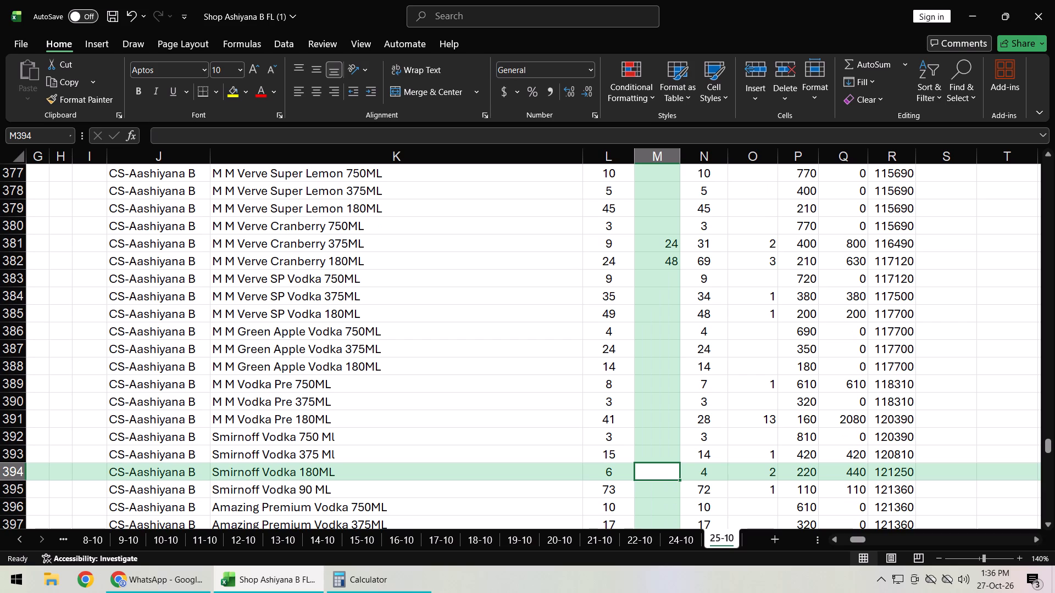
pyautogui.write('48')
pyautogui.press('Return')
# Save the workbook with the vodka entries.
pyautogui.press('Right')
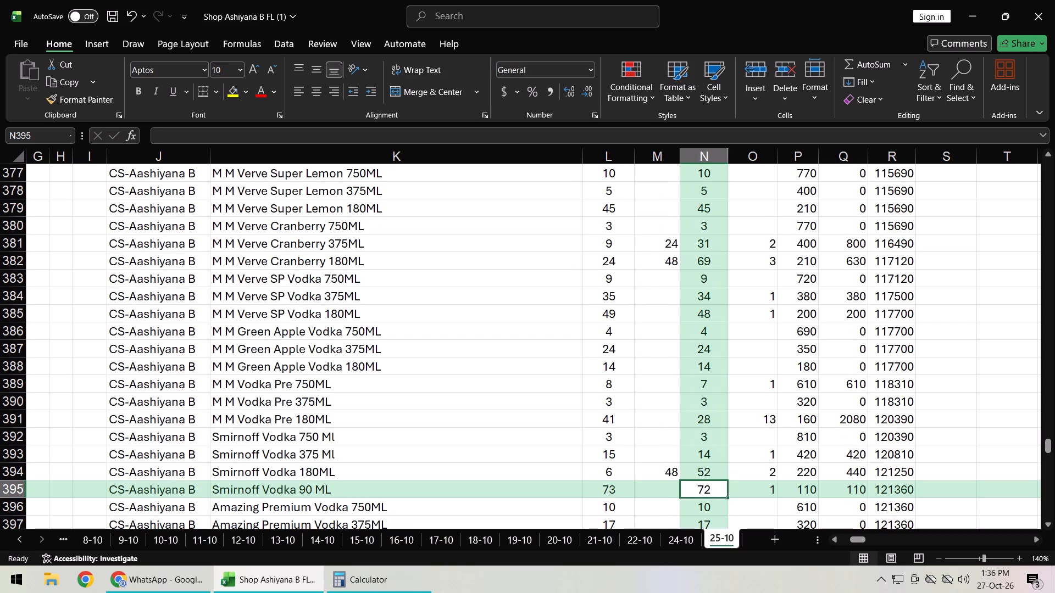
pyautogui.press('Right')
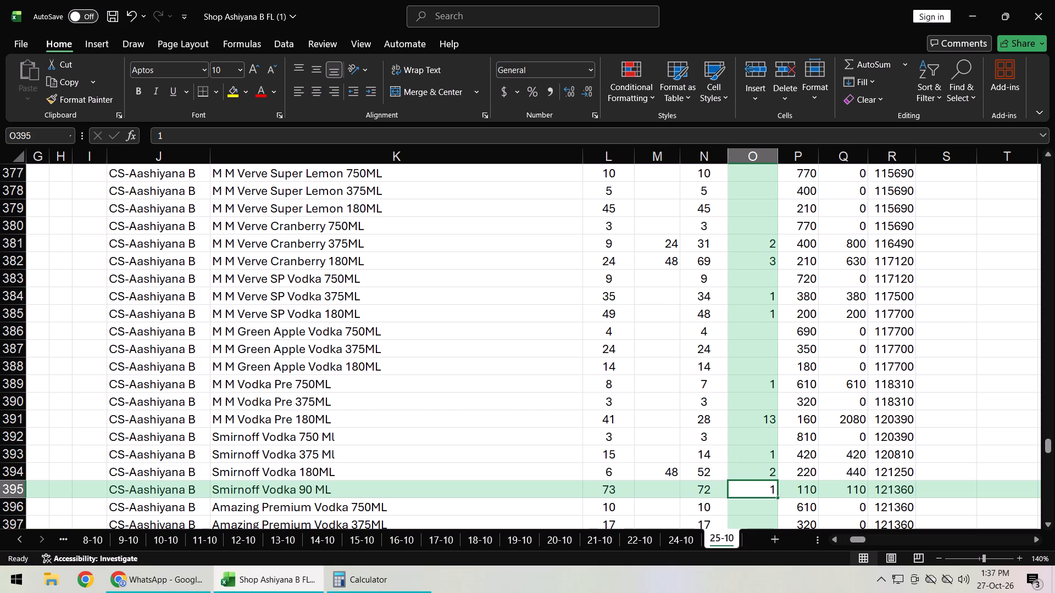
pyautogui.hotkey('ctrl', 's')
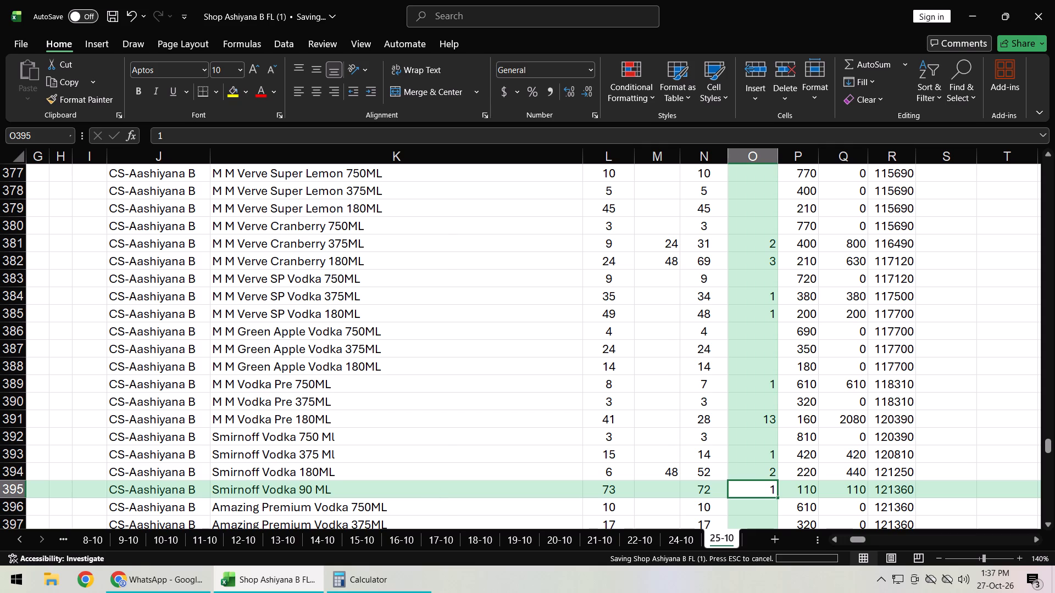
# Search the computer for the Tally app and open it.
pyautogui.write('tal')
pyautogui.press('Return')
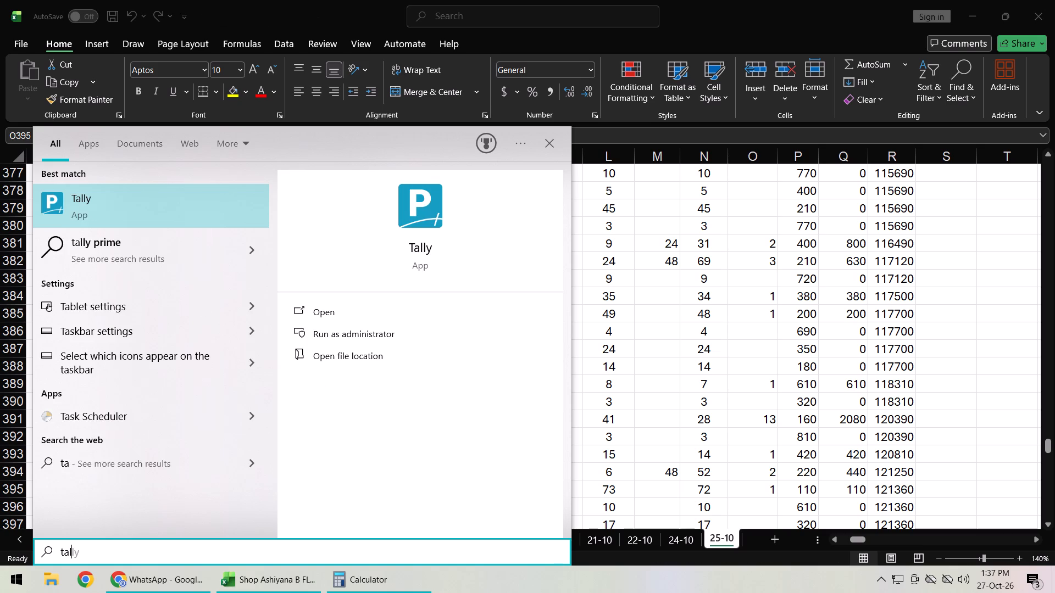